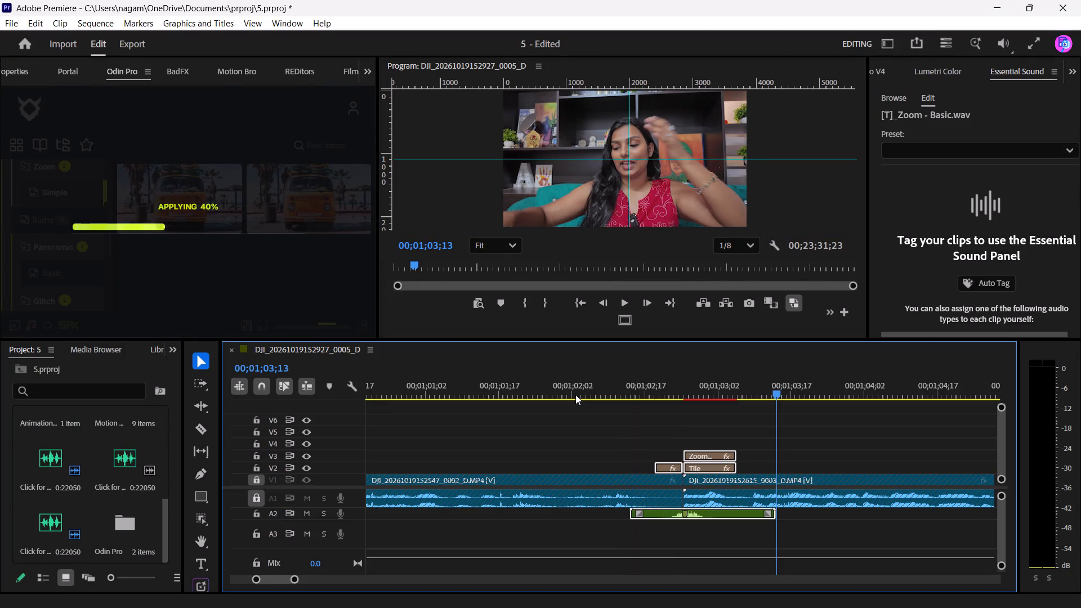
Play the sequence from just before the Zoom transition to about 00;01;23 and examine the cuts for the next transition spot.
click(631, 389)
key(space)
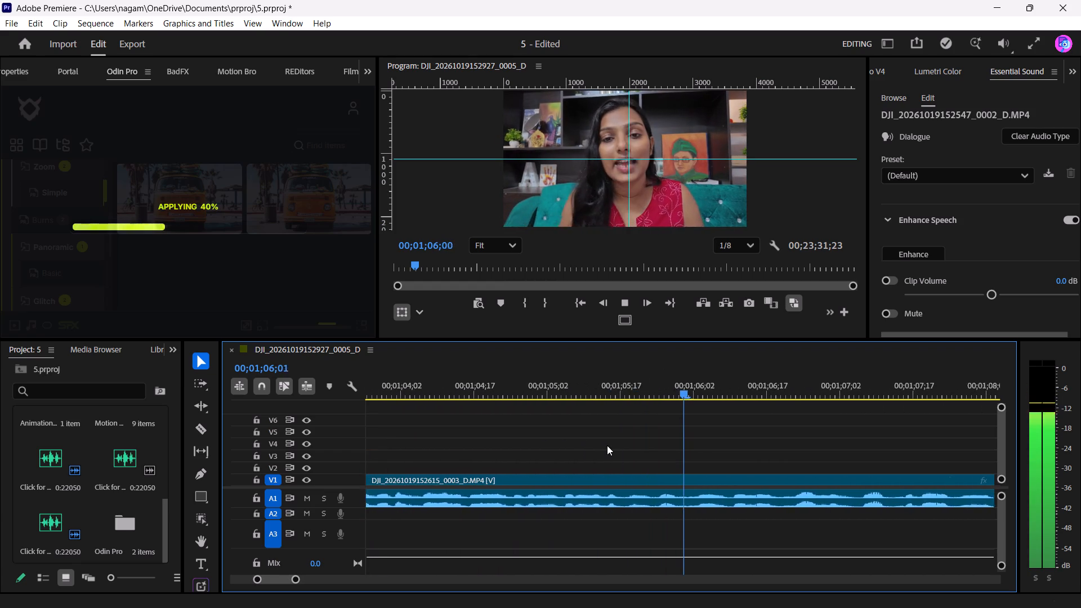
alt+scroll(607, 445, down, 4)
alt+scroll(607, 445, up, 1)
alt+scroll(607, 445, down, 2)
alt+scroll(607, 445, up, 3)
alt+scroll(607, 445, down, 9)
alt+scroll(607, 445, up, 2)
alt+scroll(607, 445, down, 2)
alt+scroll(607, 445, up, 1)
alt+scroll(607, 445, down, 2)
alt+scroll(607, 445, up, 1)
alt+scroll(607, 445, down, 1)
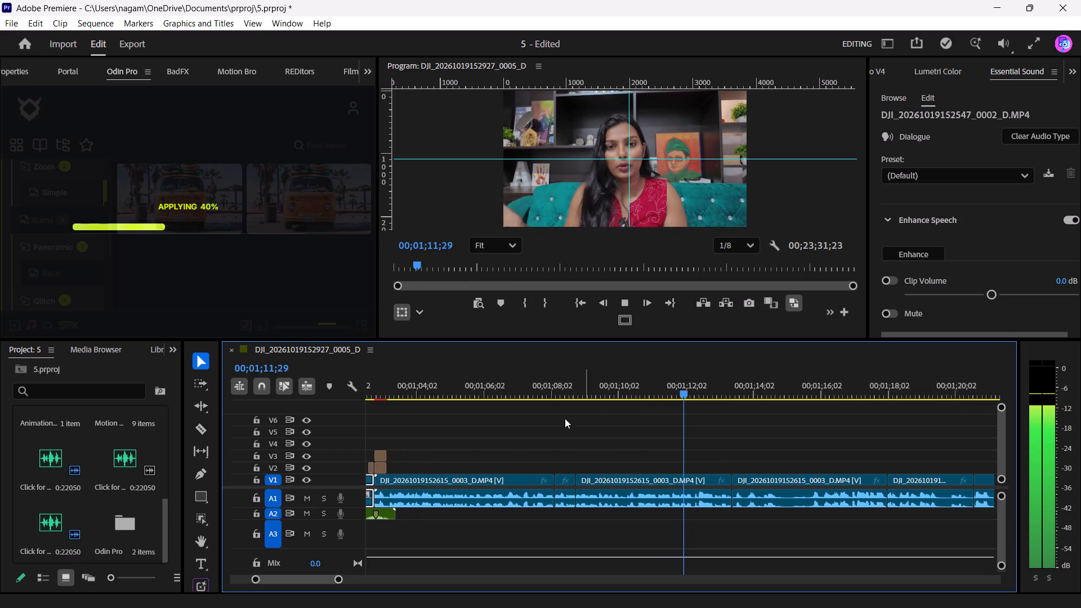
ctrl+scroll(546, 418, down, 4)
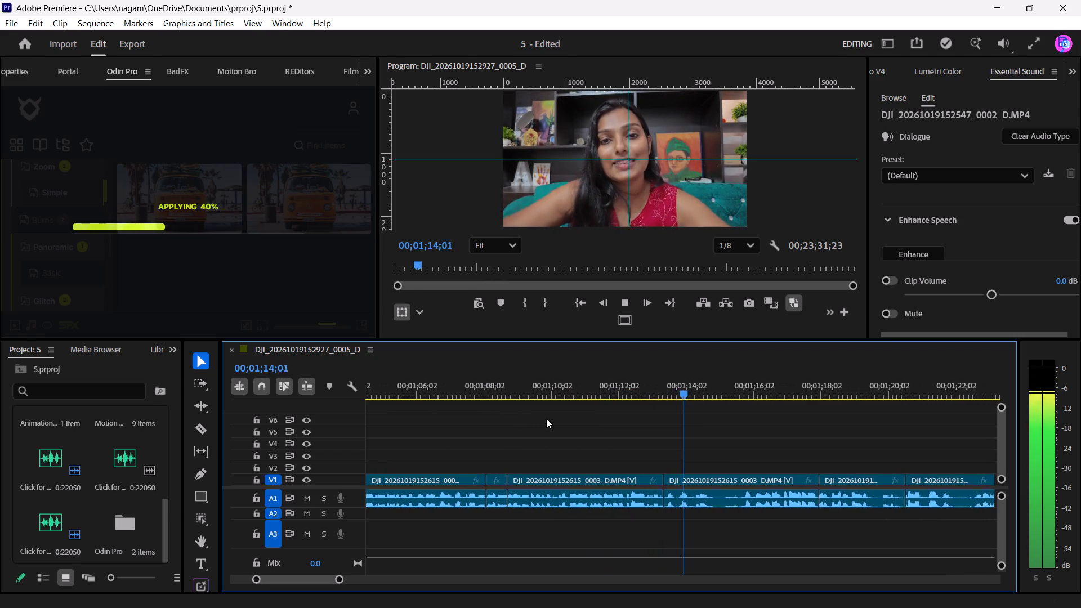
alt+scroll(546, 418, down, 4)
alt+scroll(546, 418, up, 1)
alt+scroll(546, 418, down, 4)
alt+scroll(546, 418, up, 1)
alt+scroll(546, 418, down, 5)
alt+scroll(546, 418, up, 2)
alt+scroll(546, 418, down, 6)
alt+scroll(546, 418, up, 1)
alt+scroll(546, 418, down, 2)
alt+scroll(546, 418, up, 1)
alt+scroll(546, 418, down, 4)
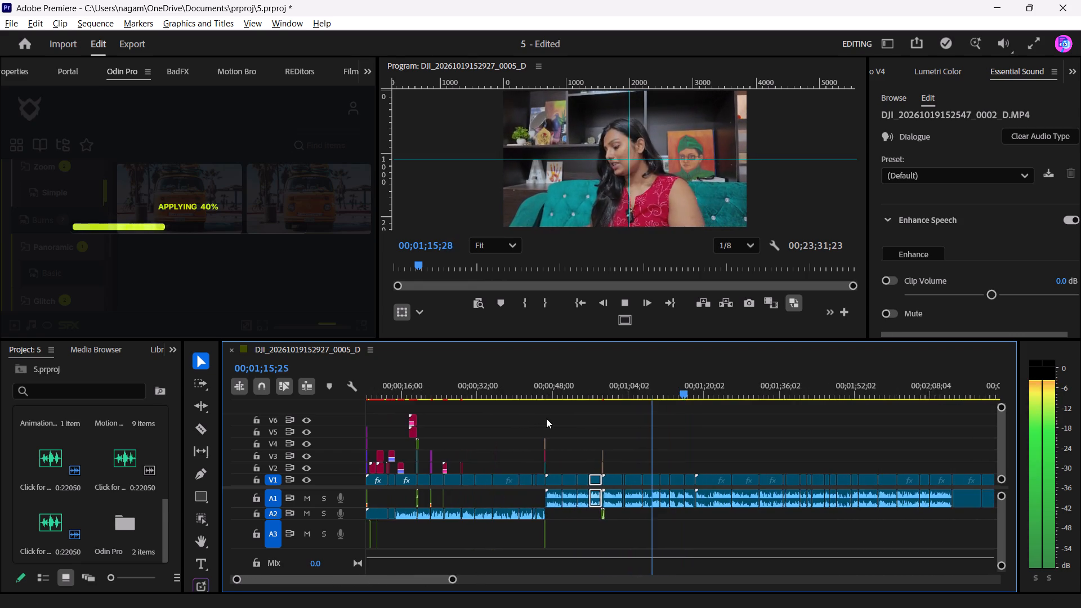
alt+scroll(546, 418, down, 2)
alt+scroll(546, 418, up, 11)
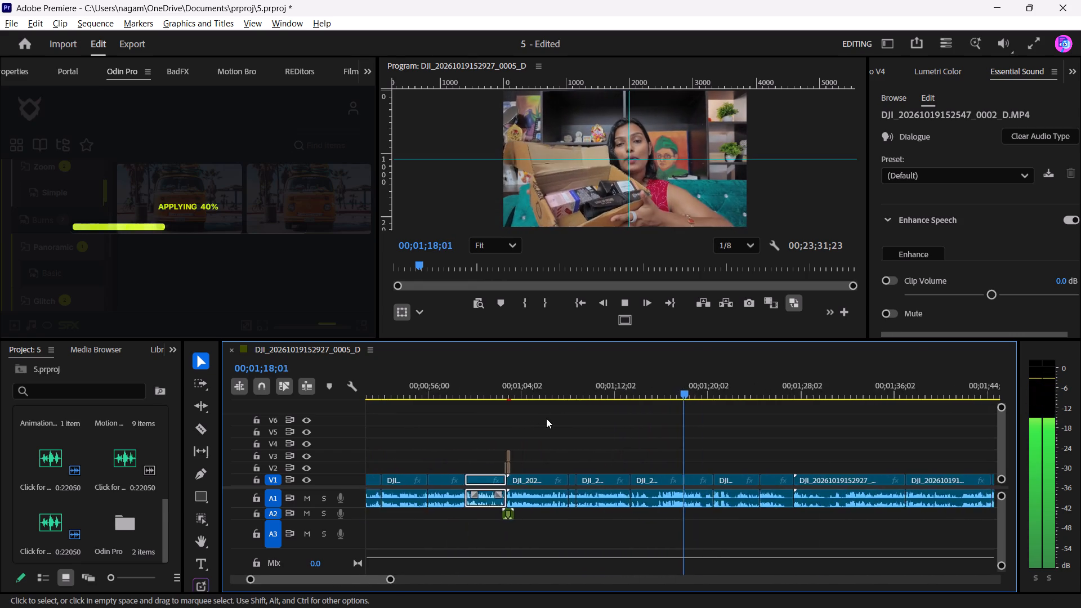
alt+scroll(546, 418, up, 12)
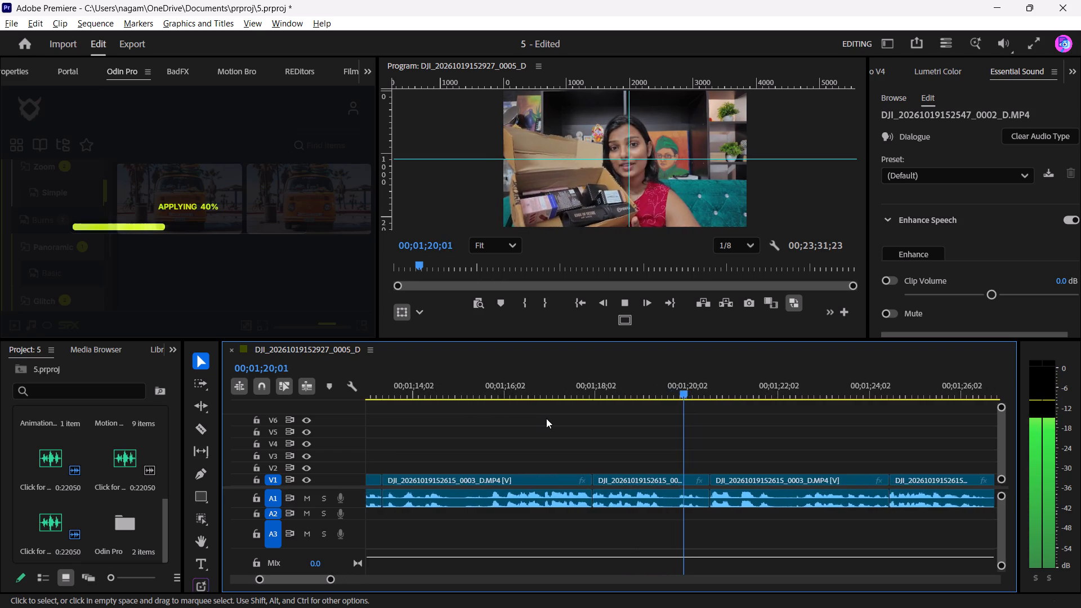
alt+scroll(546, 418, down, 1)
alt+scroll(546, 418, up, 3)
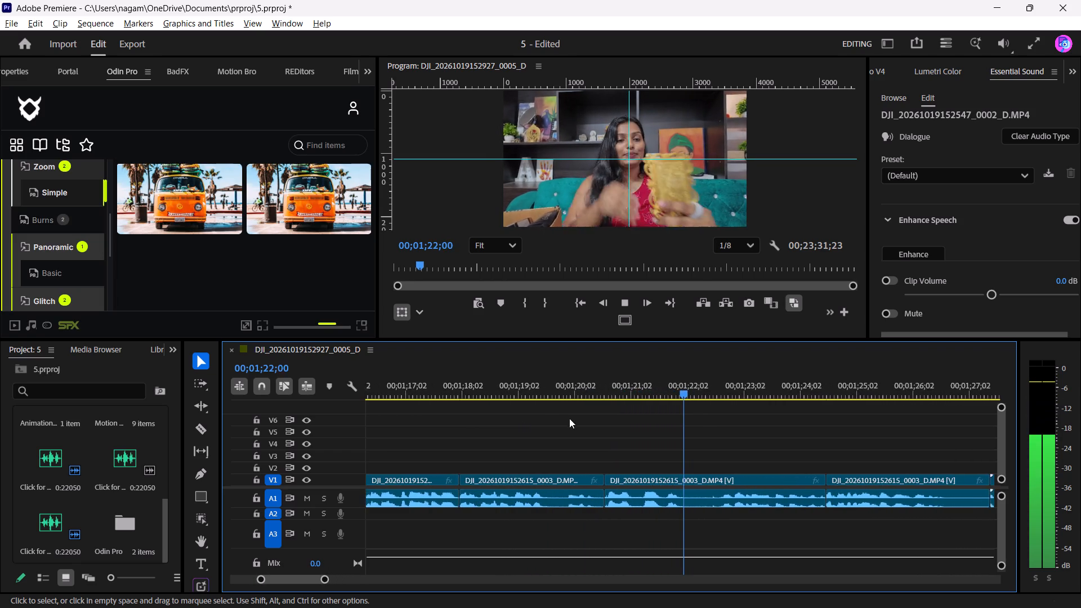
key(space)
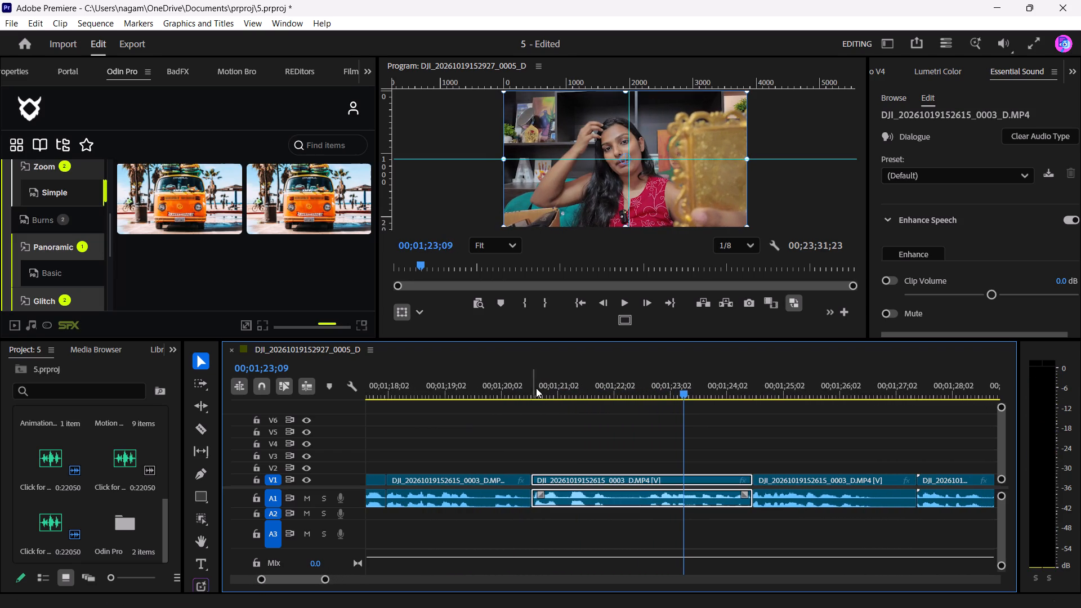
Add the fourth Light Leaks transition from Animation Composer at the clip cut at 00;01;20;18.
click(537, 388)
click(267, 74)
scroll(265, 68, down, 7)
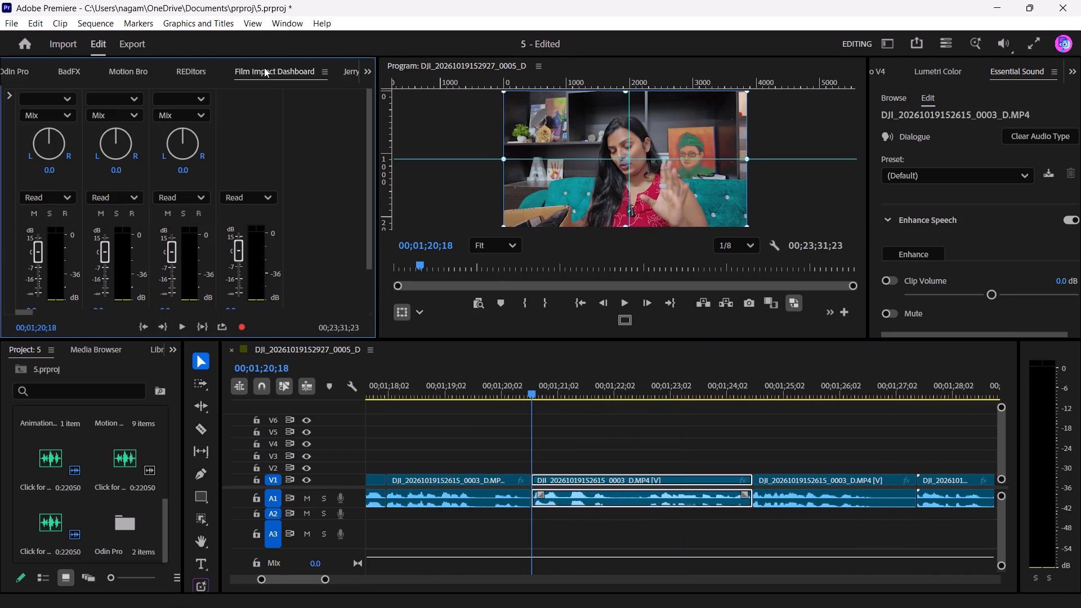
click(104, 69)
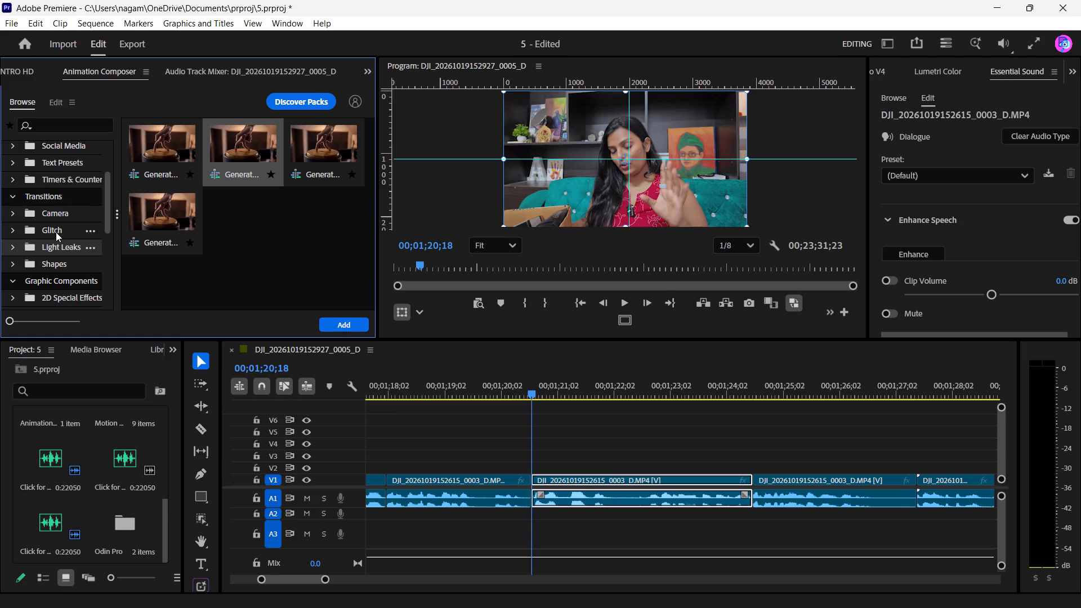
double_click(173, 211)
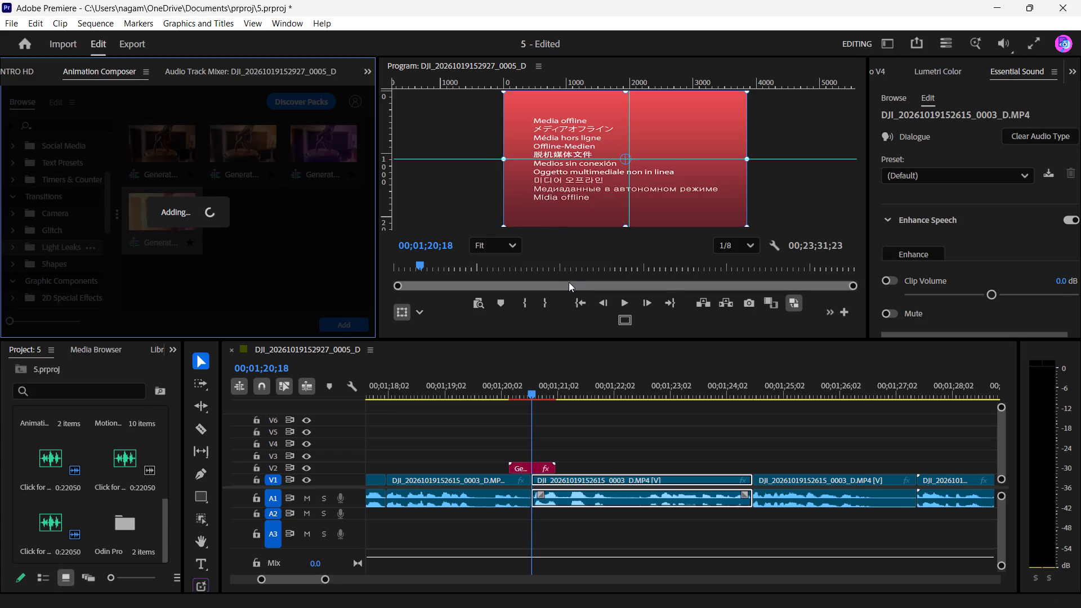
Play back from 00;01;19;28 to review the light leak transition and the clips following it.
click(495, 391)
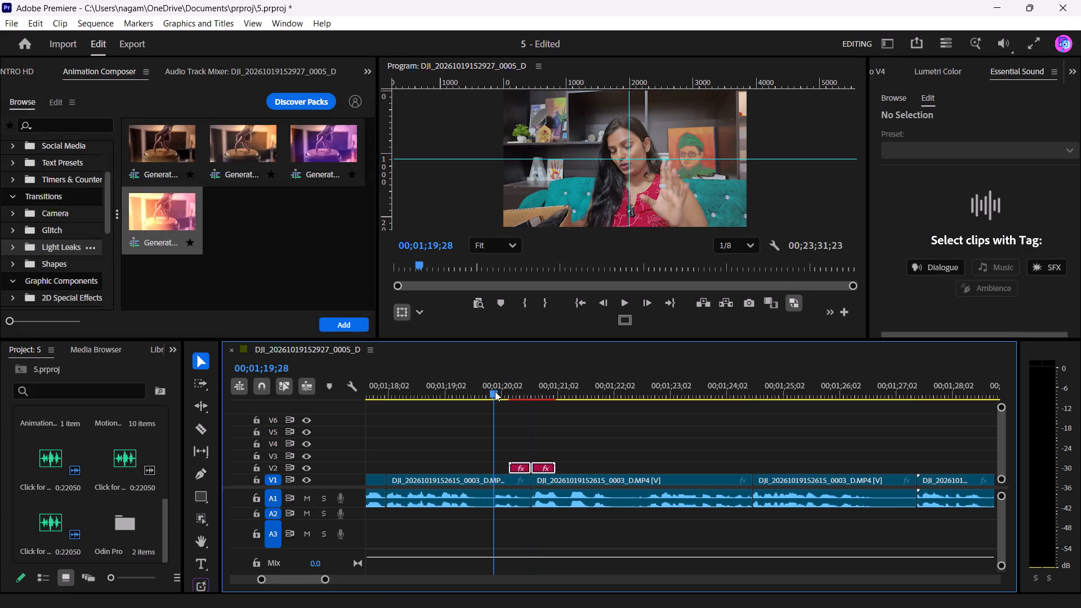
key(space)
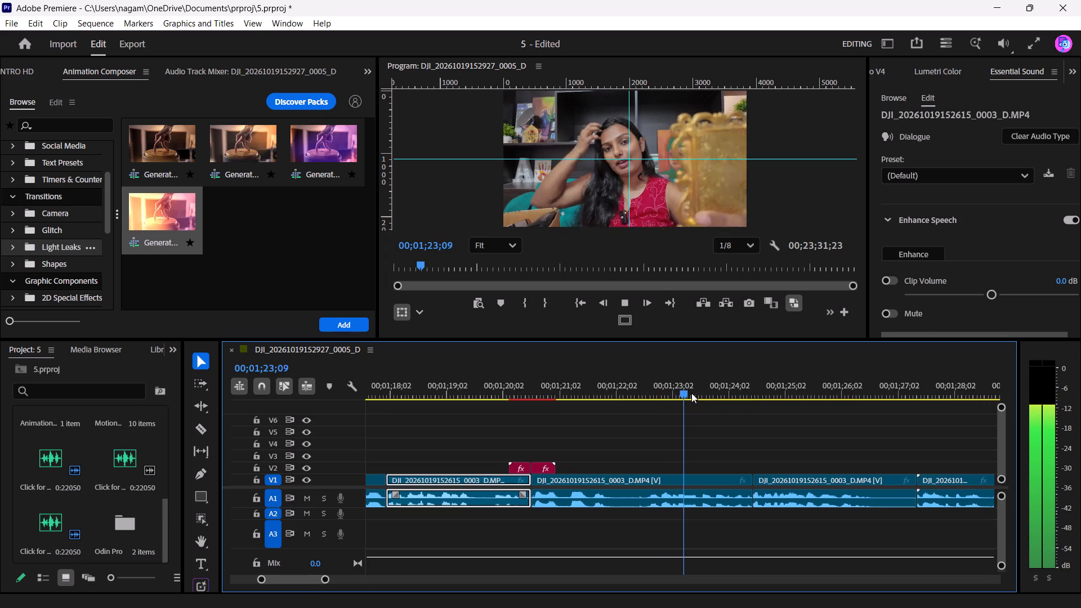
key(space)
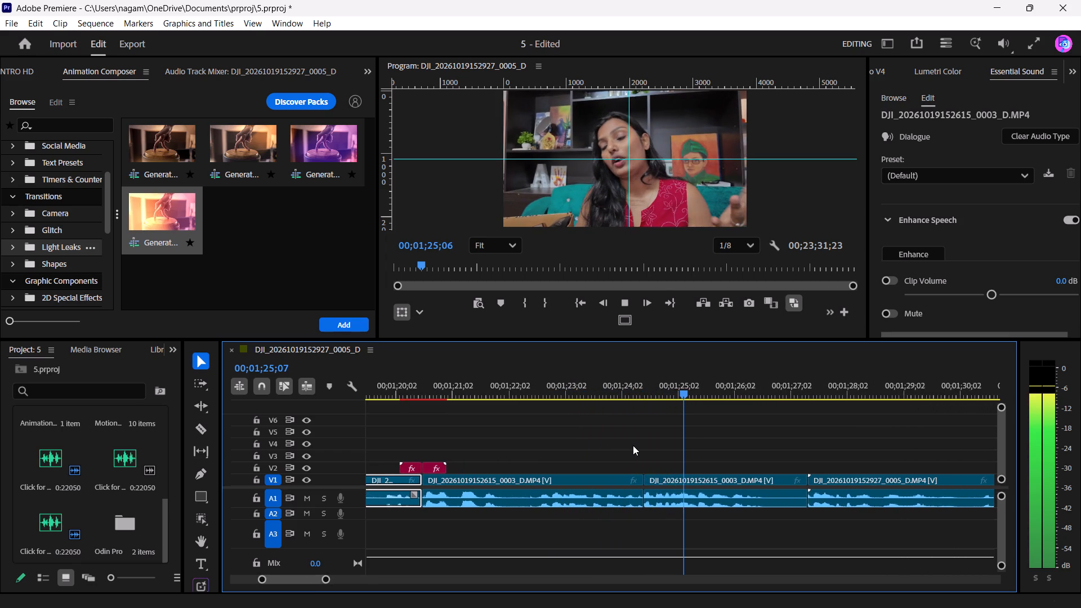
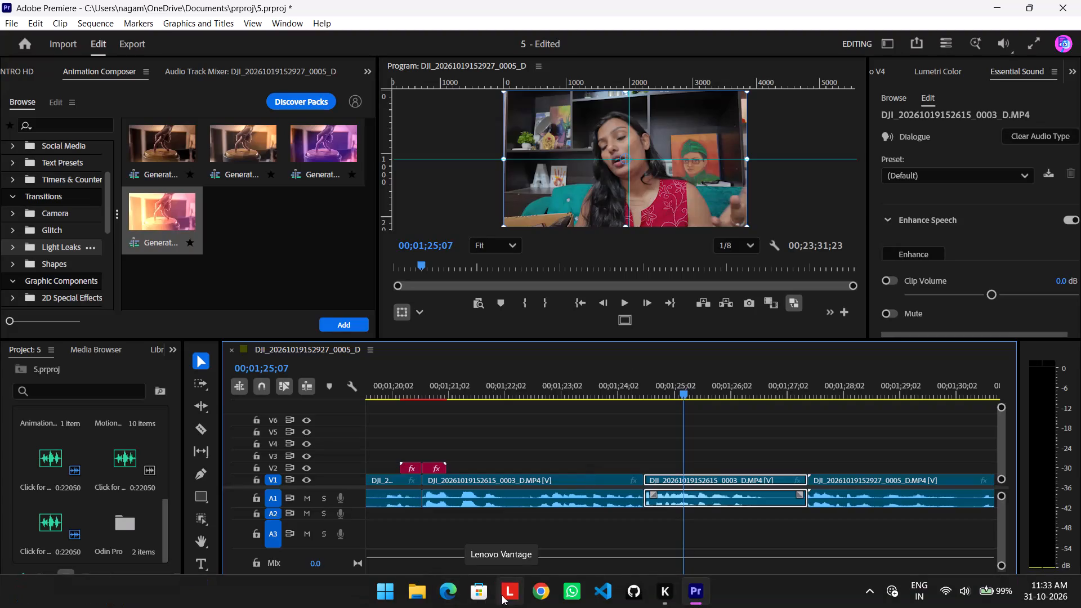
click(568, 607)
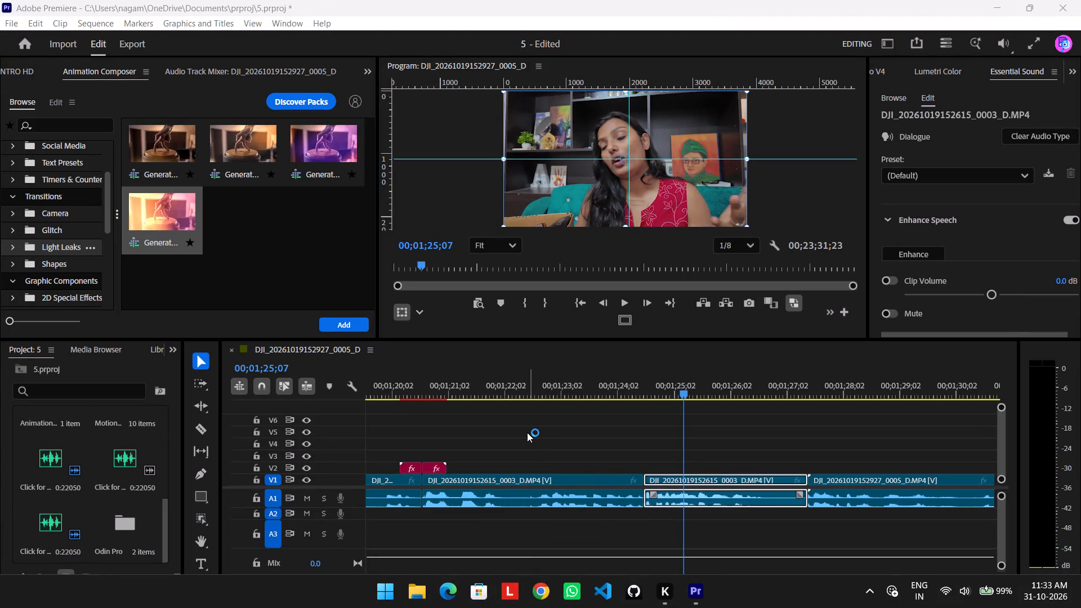
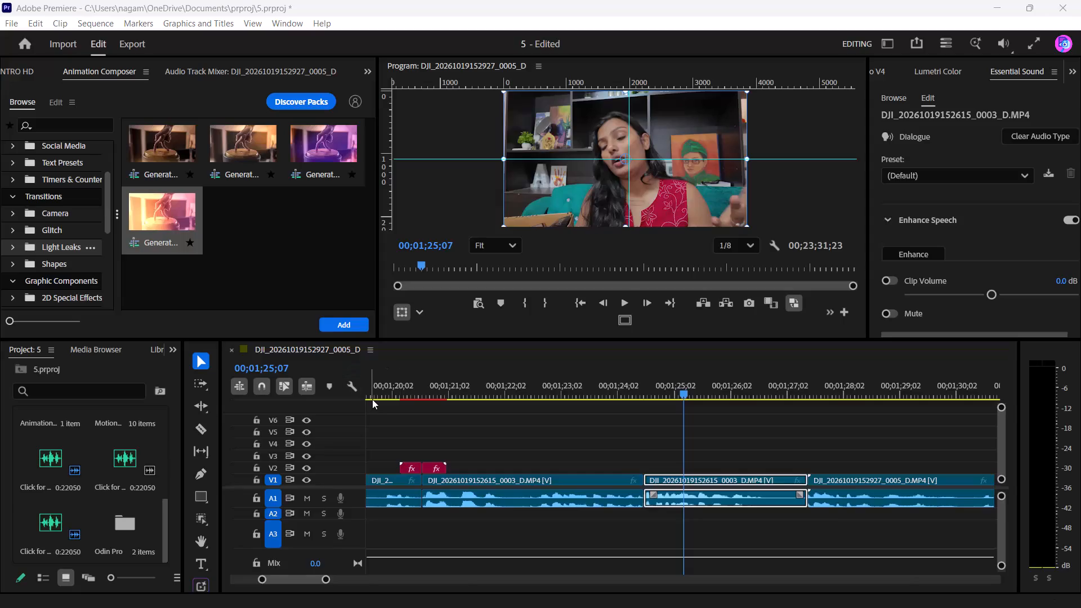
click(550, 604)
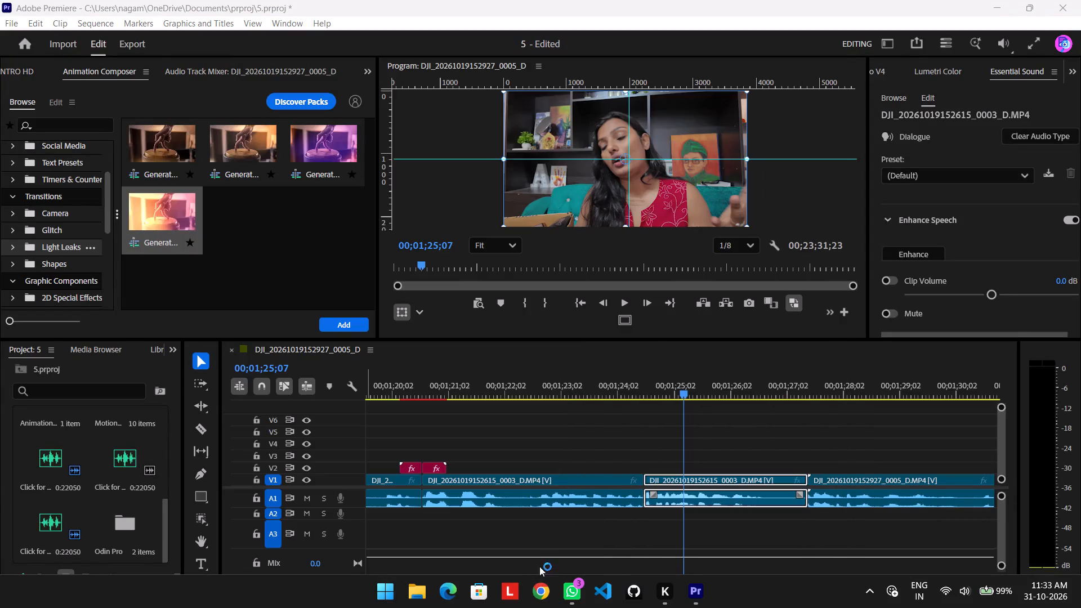
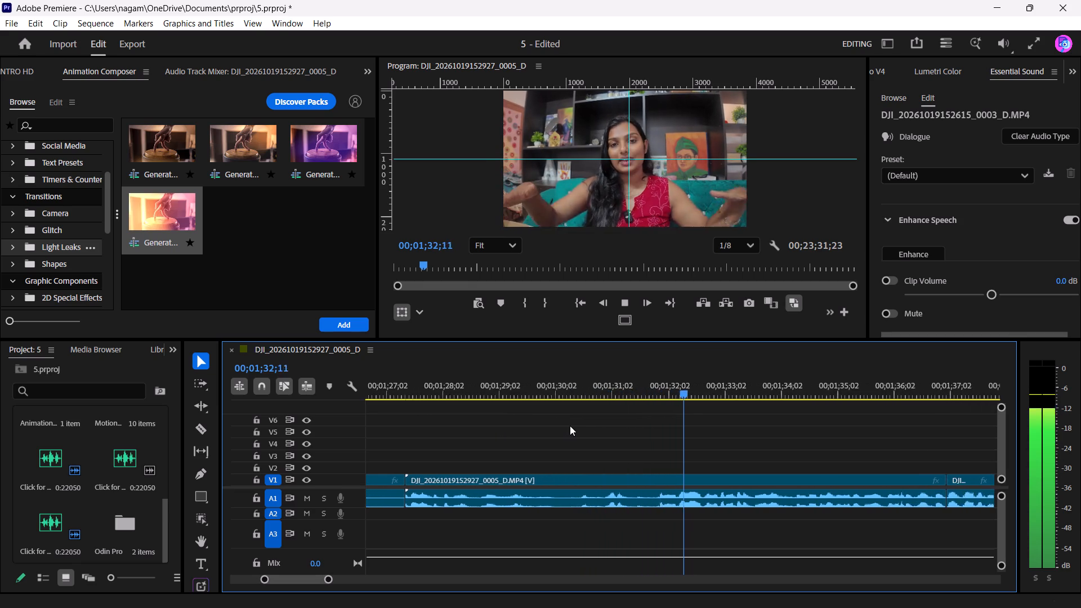
Continue playback from about 00;01;32 to 00;01;54 and examine the clip cuts at different timeline scales for the next transition spot.
alt+scroll(570, 426, down, 10)
alt+scroll(570, 426, up, 1)
alt+scroll(570, 426, down, 14)
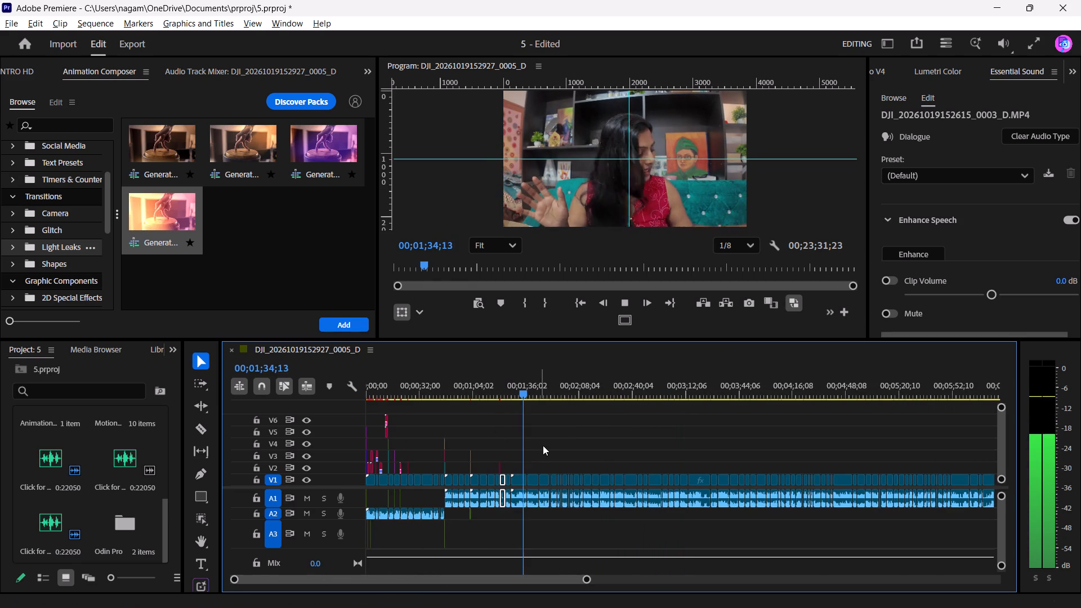
alt+scroll(540, 444, up, 6)
alt+scroll(668, 432, up, 6)
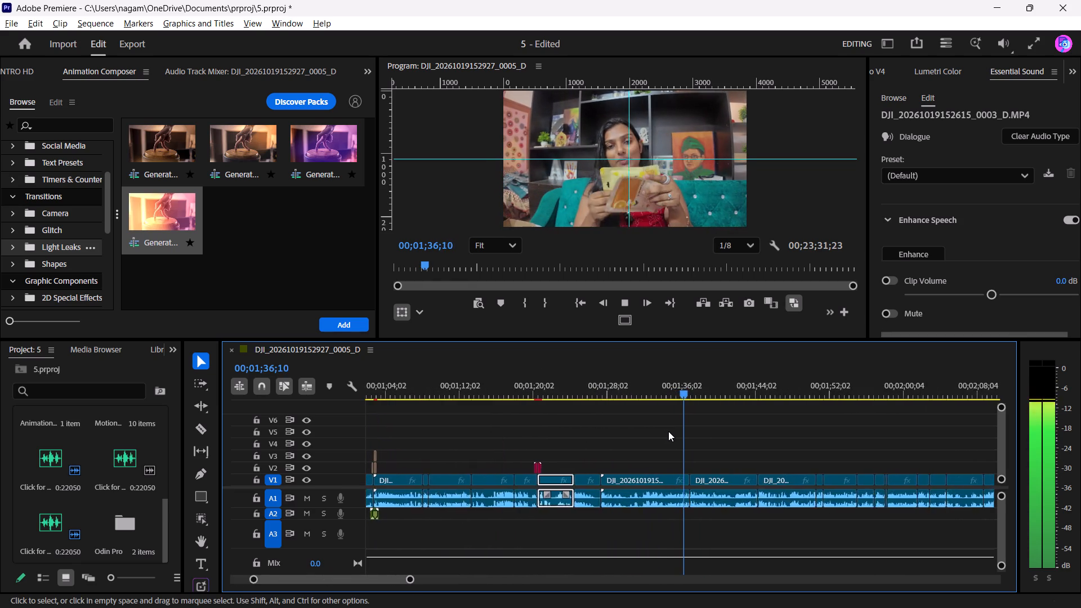
alt+scroll(668, 431, up, 3)
alt+scroll(668, 431, down, 2)
alt+scroll(668, 431, up, 5)
alt+scroll(668, 431, down, 1)
alt+scroll(668, 431, up, 19)
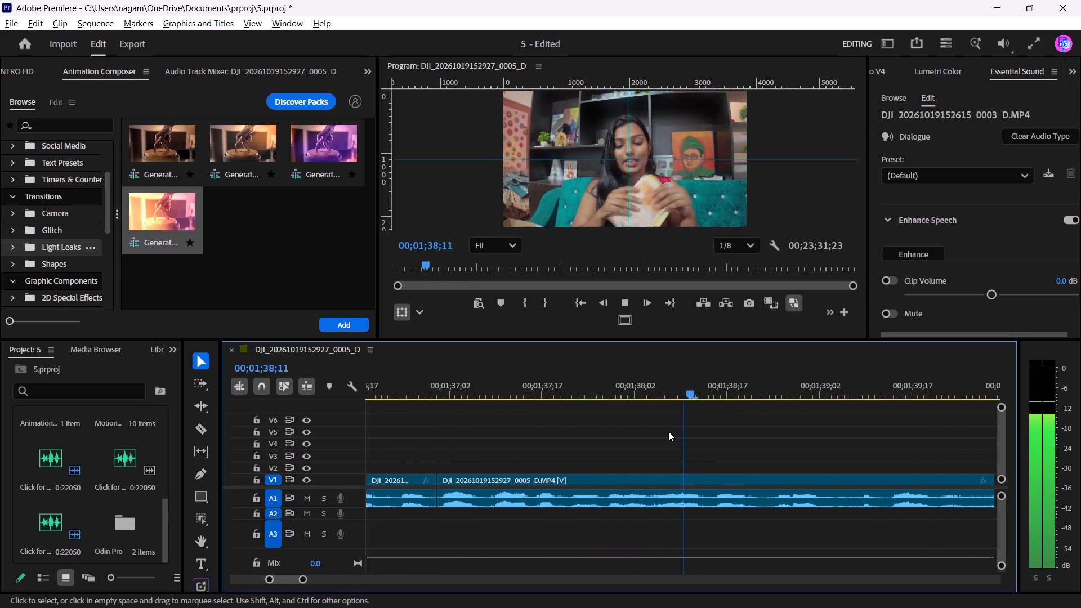
alt+scroll(668, 431, down, 11)
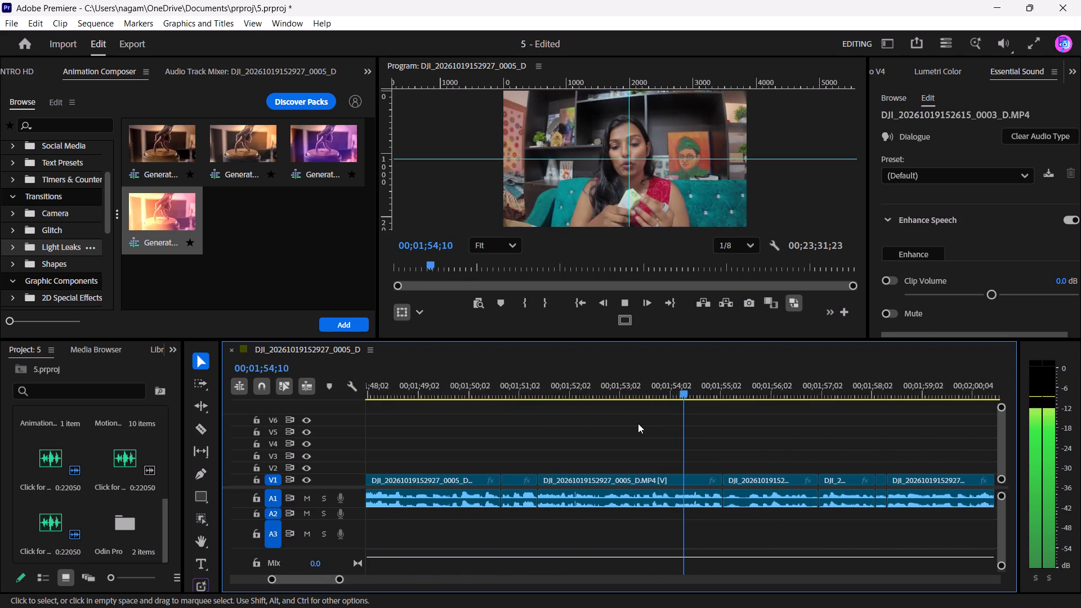
Save the project.
key(ctrl+s)
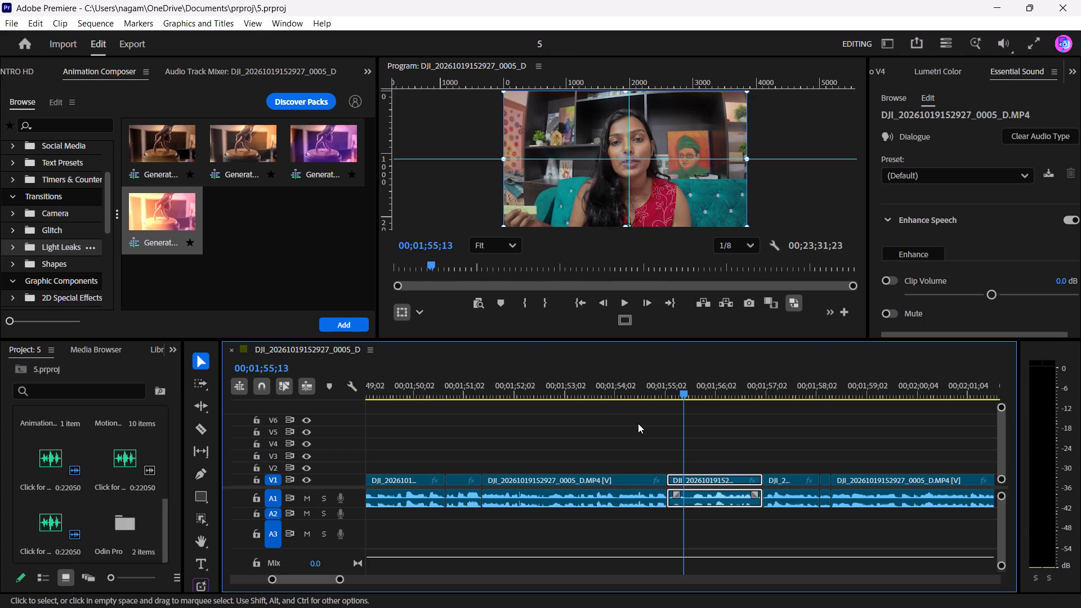
Play the timeline on from 00;01;55;13, and replay it from the cut at 00;01;57;00 to review the dialogue.
key(space)
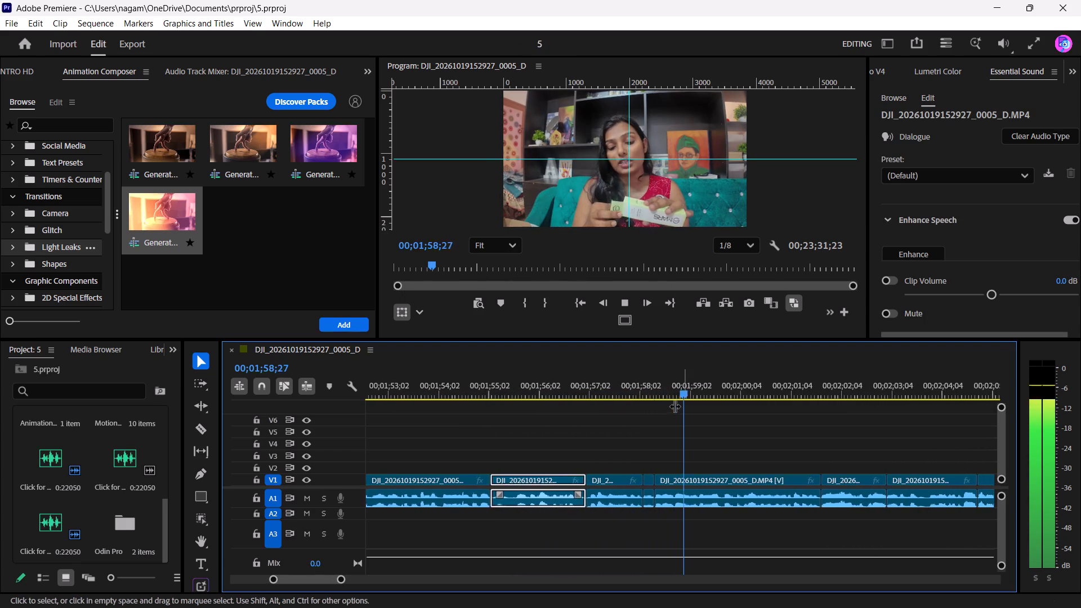
key(space)
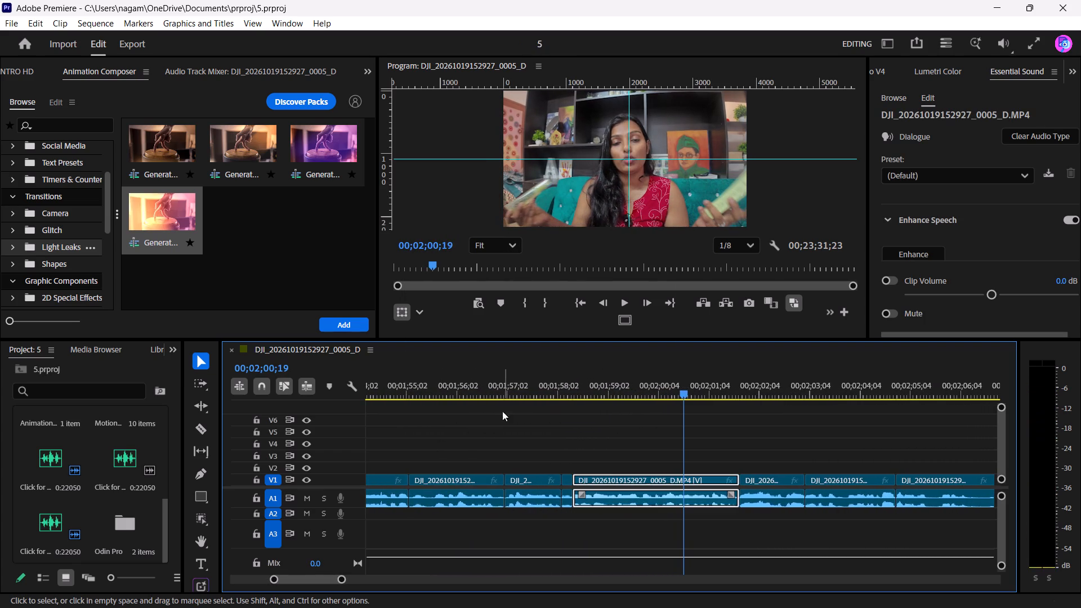
click(493, 393)
drag(493, 393, 506, 393)
key(space)
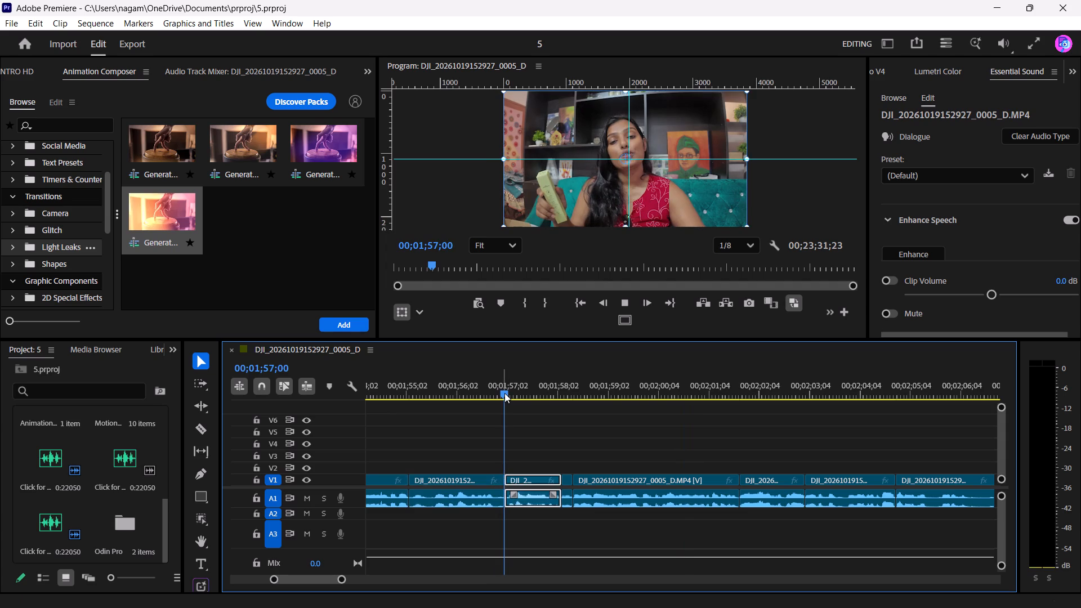
key(space)
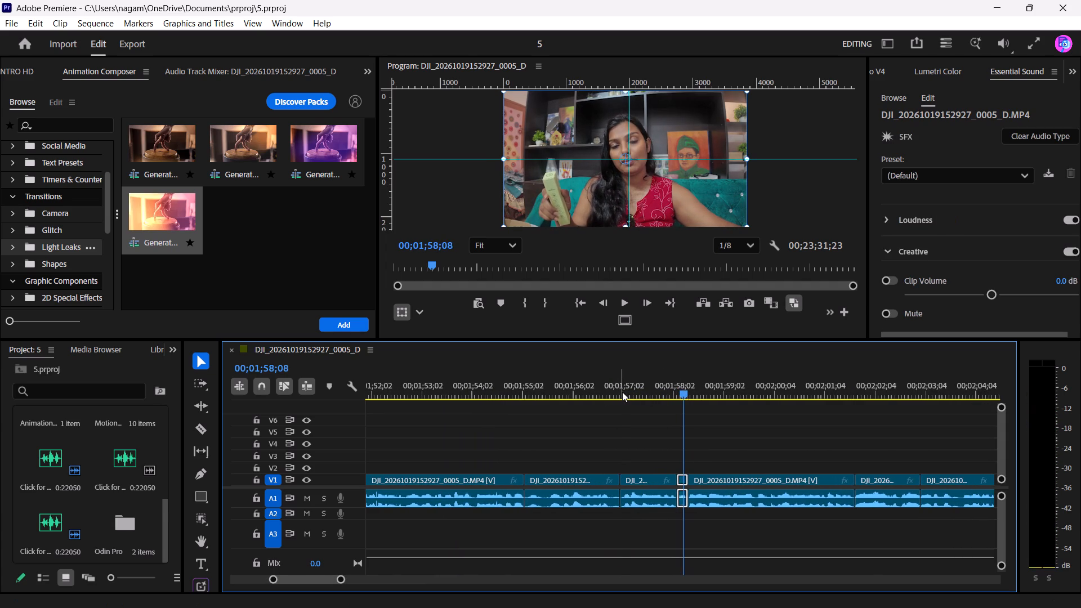
Place the Filmcom Basic Text template on V2 and Filmcom Shine Text on V3, both starting at the 00;01;57;00 cut.
click(622, 391)
alt+scroll(650, 503, up, 12)
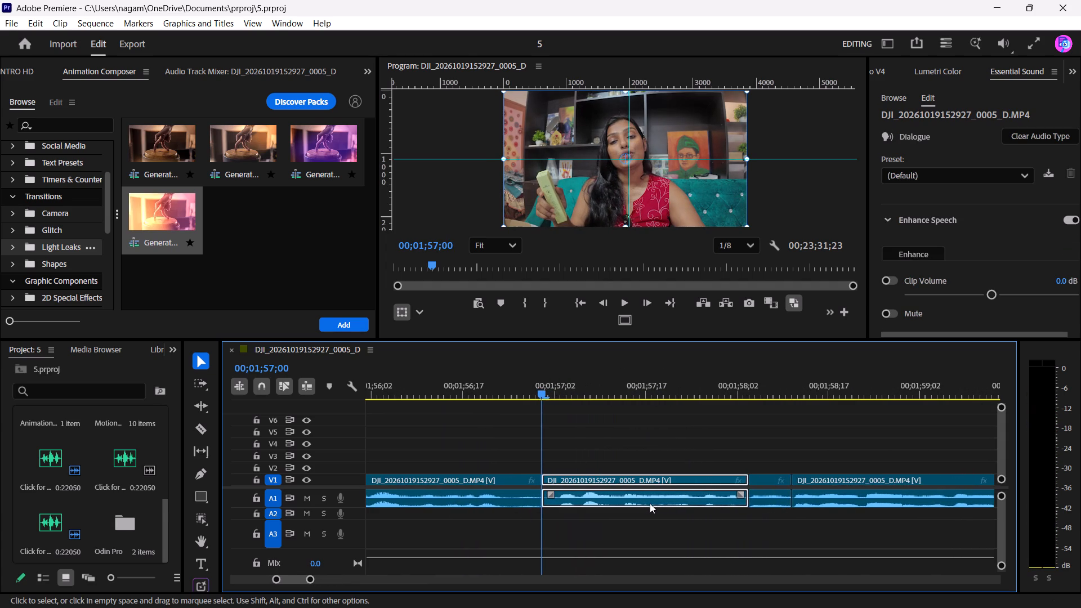
scroll(93, 66, up, 4)
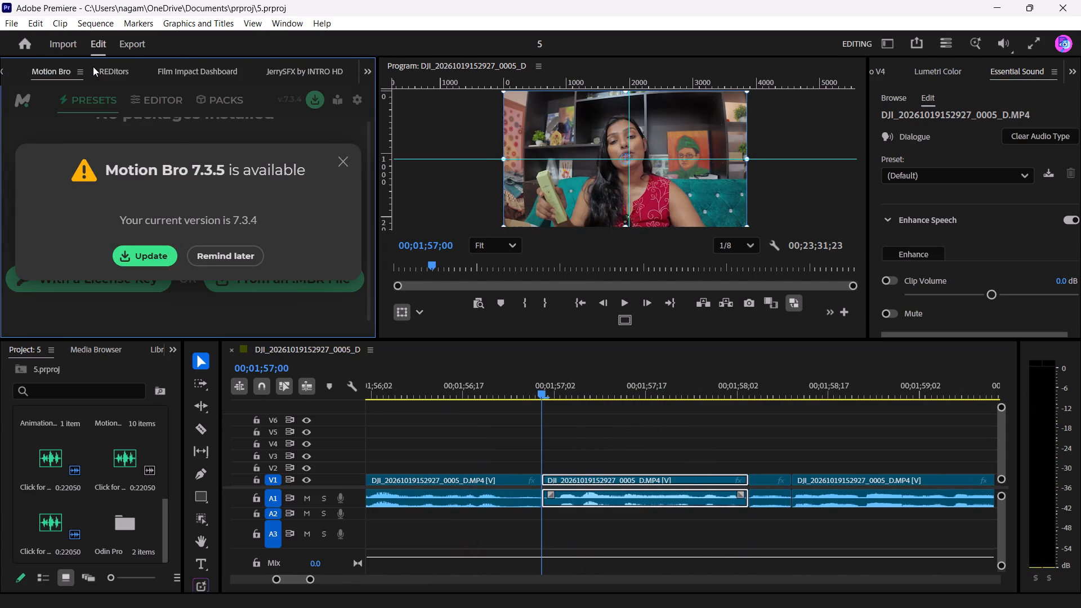
scroll(93, 66, up, 1)
key(alt+Tab)
key(alt+Tab)
key(alt+Tab)
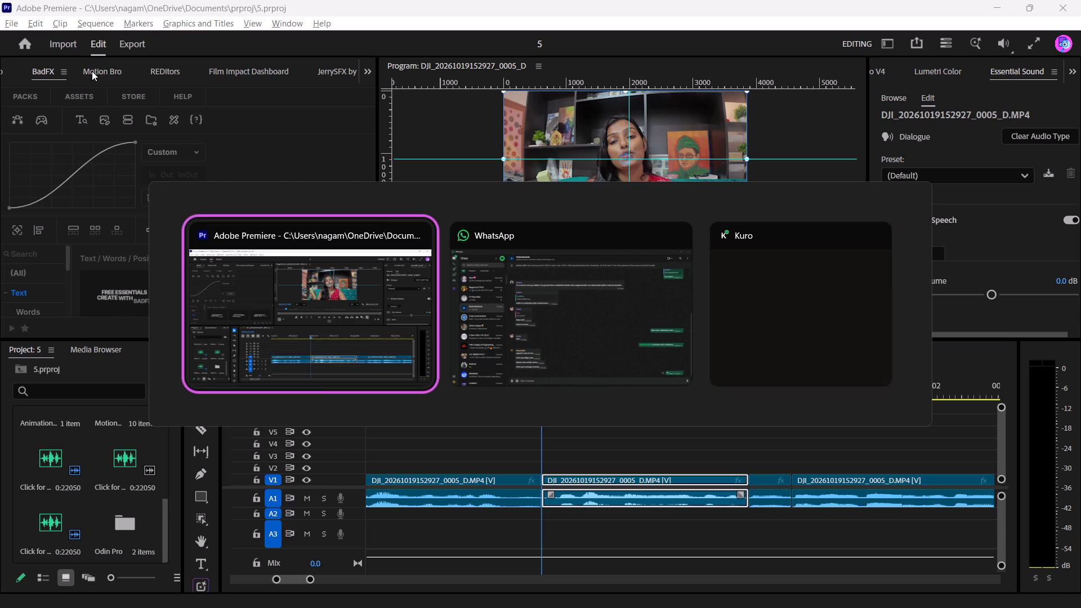
scroll(107, 73, up, 3)
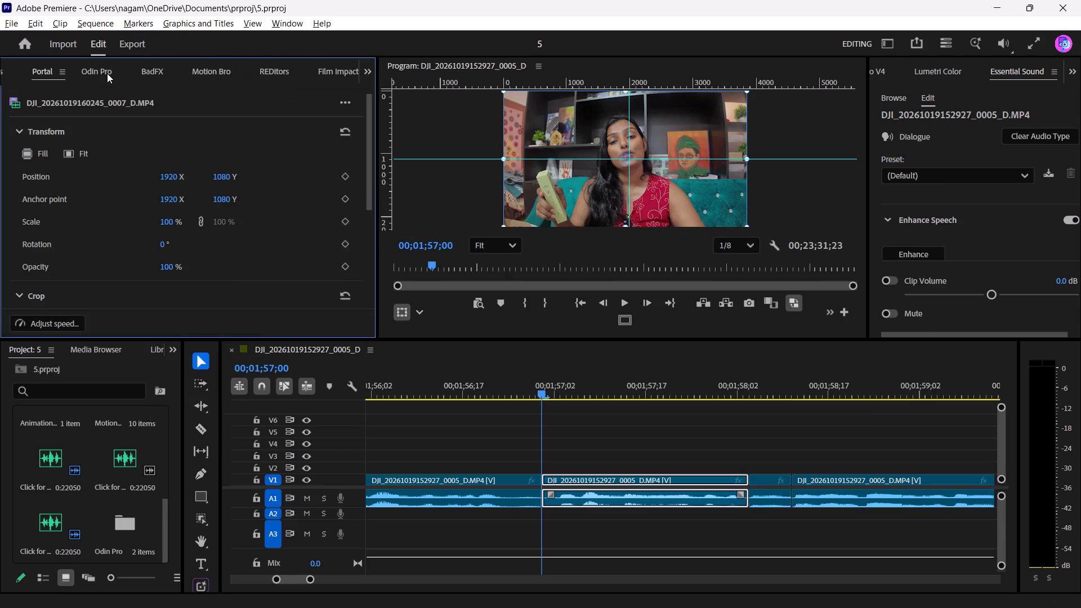
scroll(107, 73, up, 1)
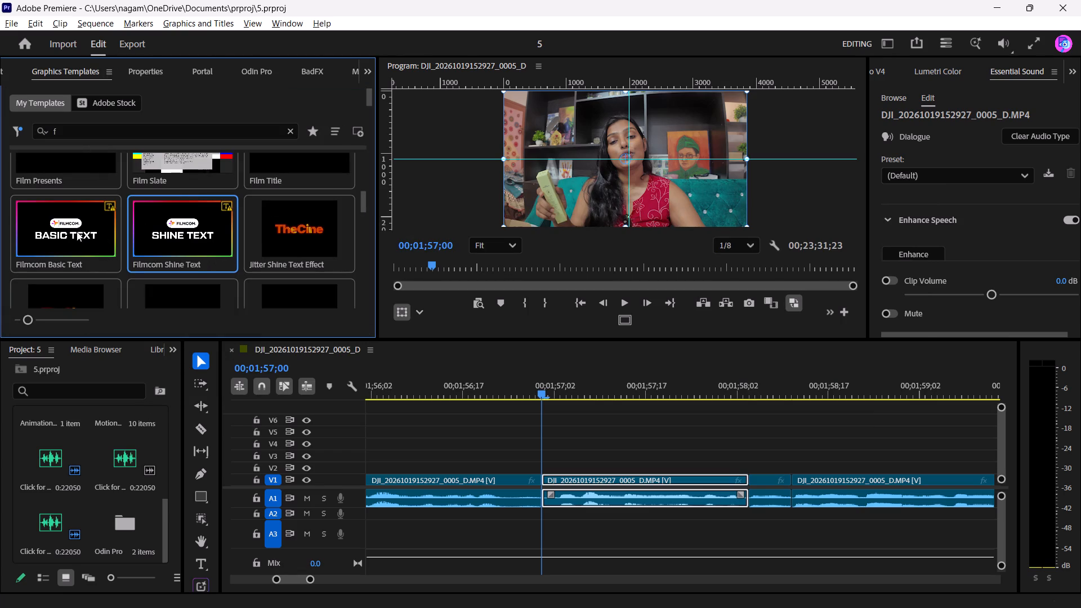
drag(77, 231, 545, 468)
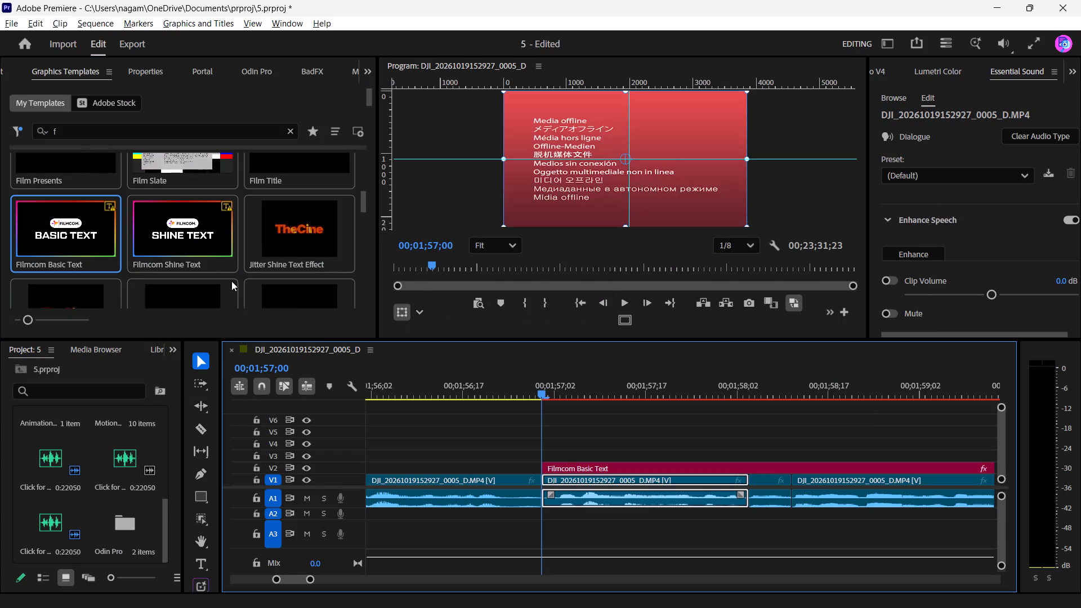
drag(181, 235, 545, 453)
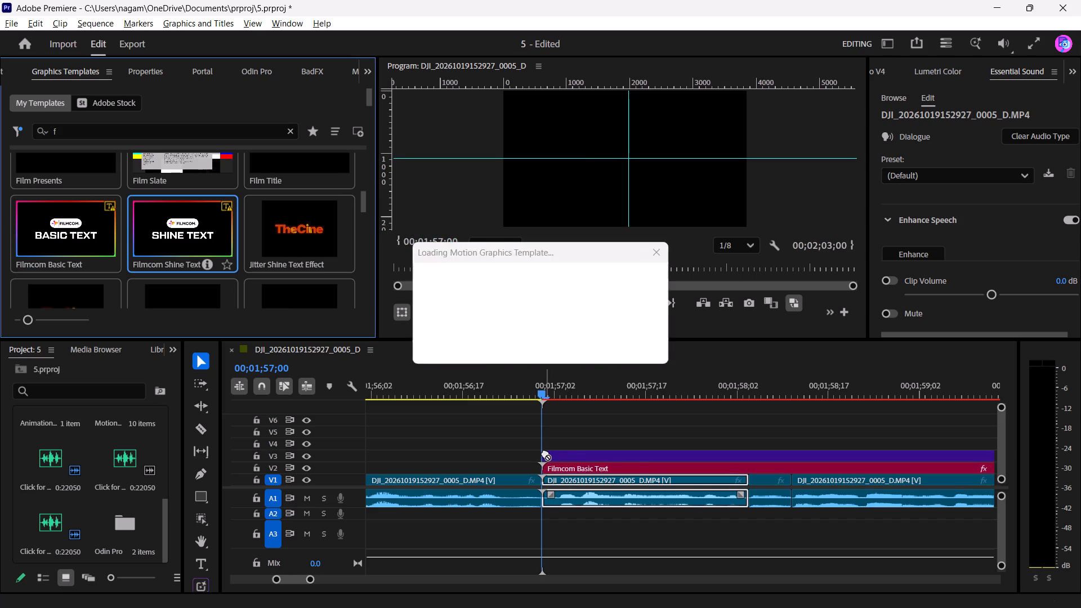
Trim the Filmcom Basic Text graphic on V2 so it ends with the V1 clip that starts at 00;01;57;00.
alt+scroll(642, 464, down, 7)
alt+scroll(642, 464, up, 1)
alt+scroll(642, 464, down, 1)
alt+scroll(642, 464, up, 1)
alt+scroll(642, 464, down, 2)
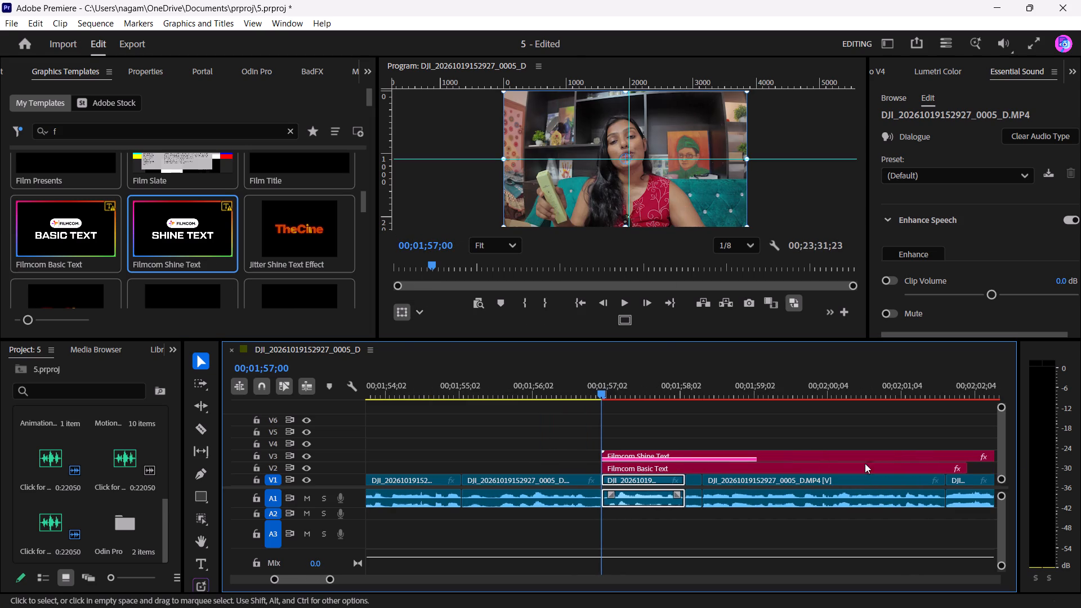
alt+scroll(910, 444, down, 3)
drag(950, 422, 937, 473)
scroll(938, 452, down, 4)
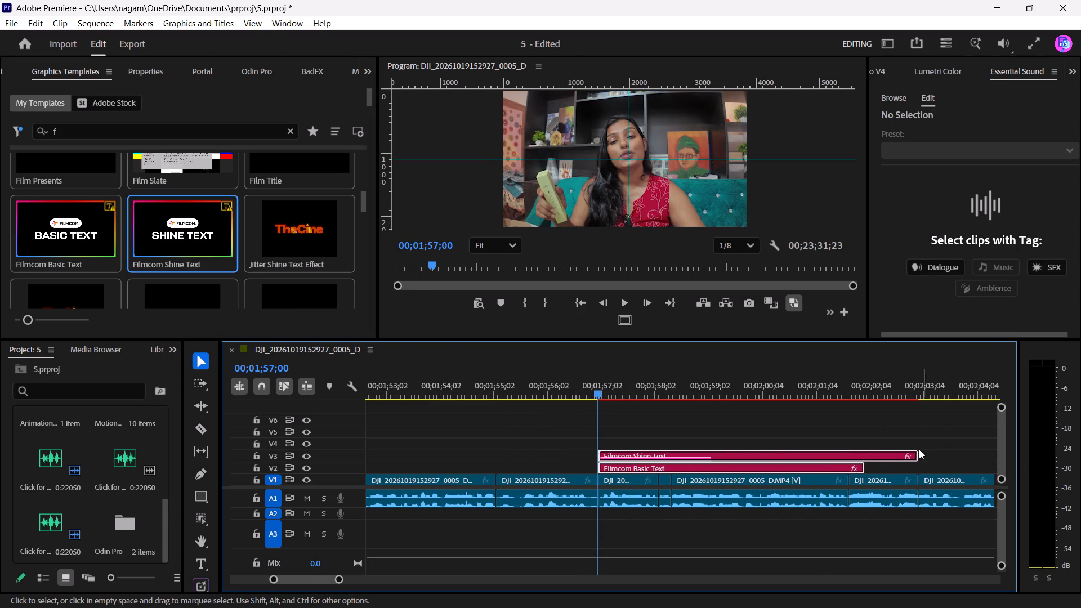
drag(915, 451, 651, 458)
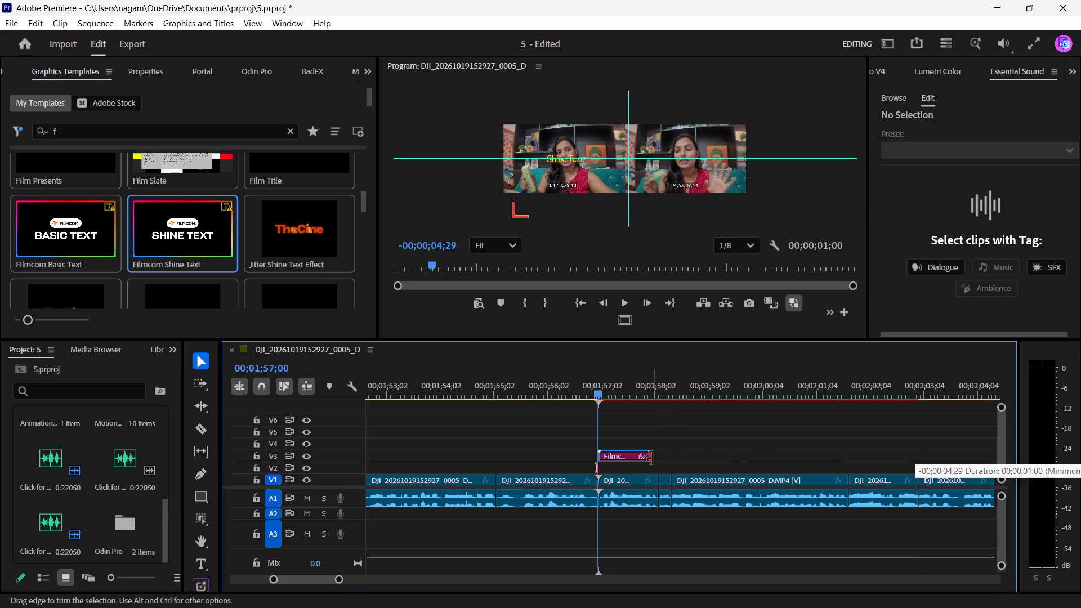
drag(651, 458, 659, 458)
drag(605, 467, 650, 465)
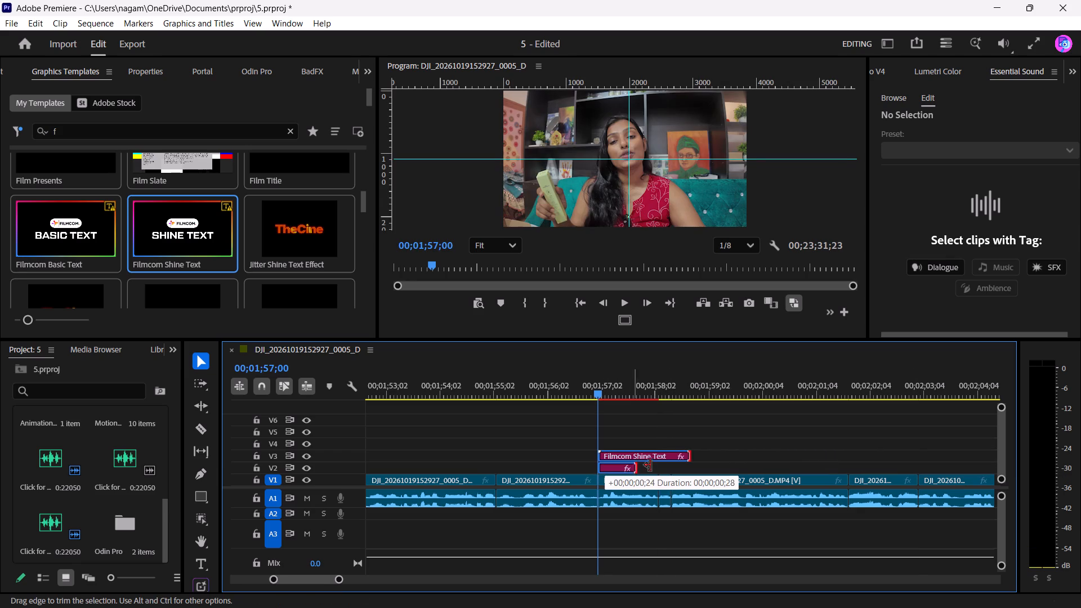
drag(650, 465, 658, 466)
Trim the Filmcom Shine Text graphic on V3 to end at the same point as the Filmcom Basic Text graphic.
click(688, 452)
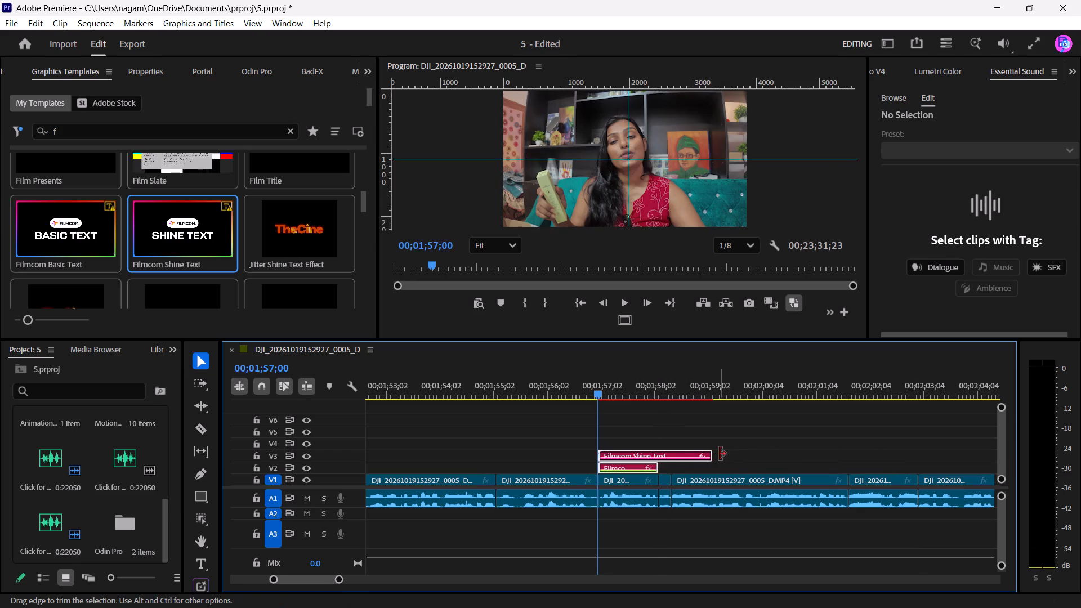
click(732, 439)
click(703, 459)
drag(712, 458, 676, 457)
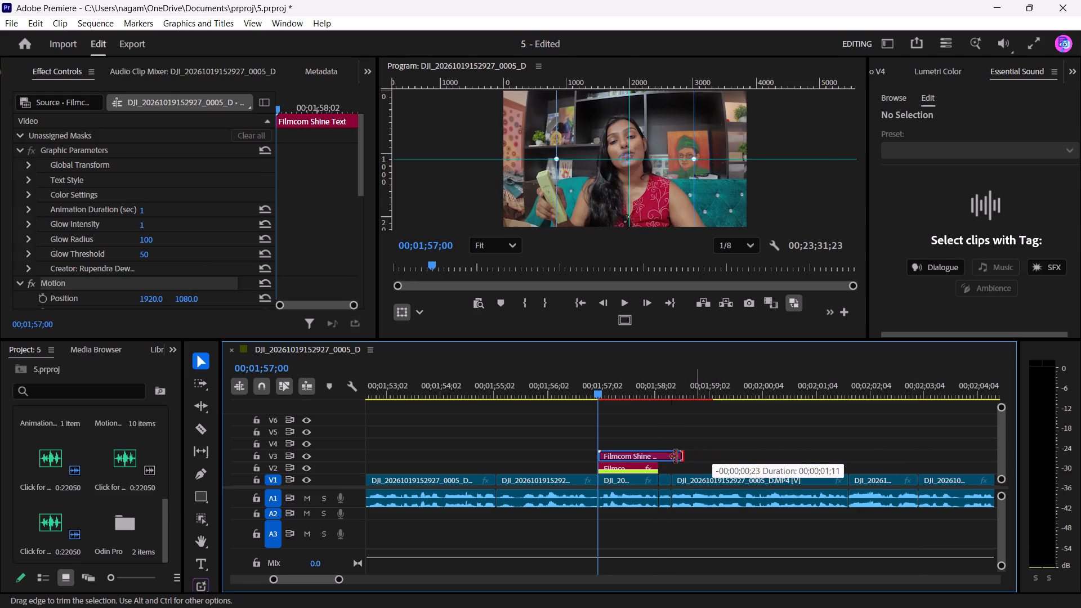
drag(676, 457, 656, 457)
Replace the text of the Filmcom Shine Text graphic with "Aditi".
alt+scroll(640, 460, up, 2)
alt+scroll(640, 460, down, 2)
alt+scroll(640, 460, up, 13)
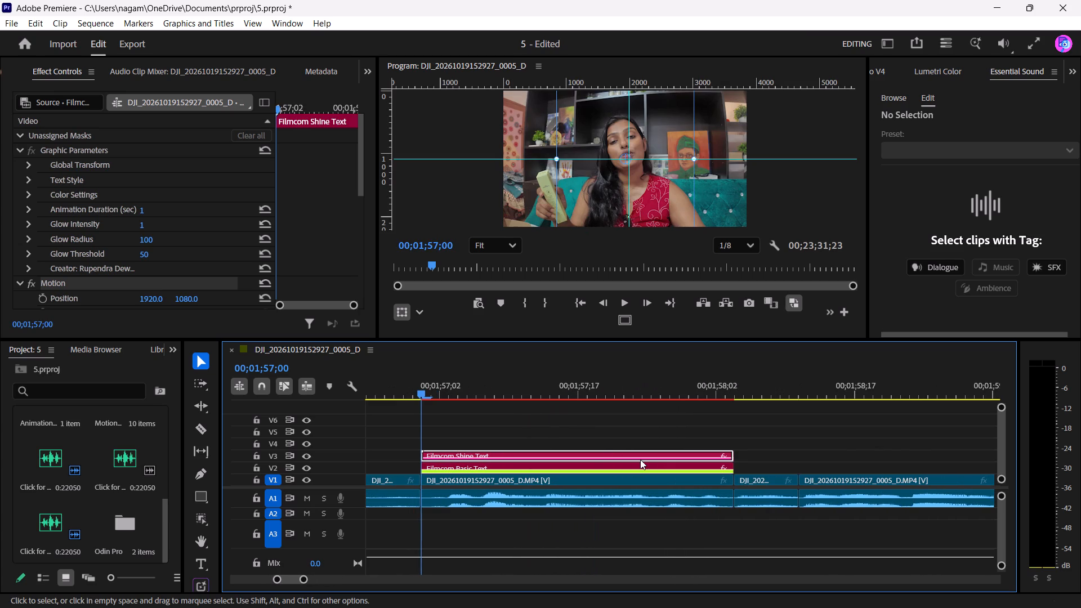
click(485, 395)
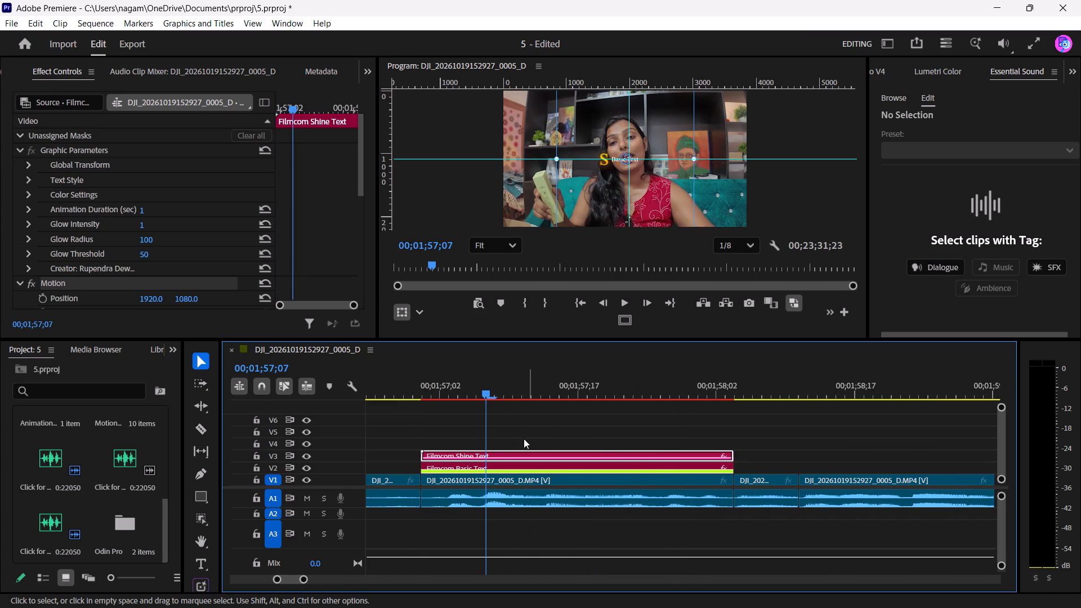
click(497, 455)
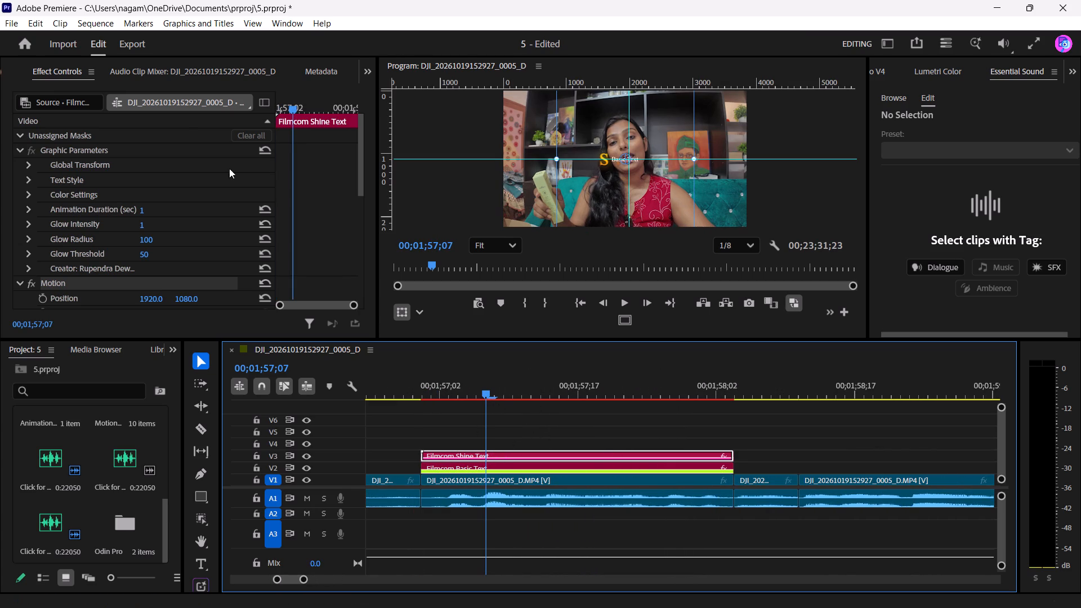
scroll(158, 82, down, 3)
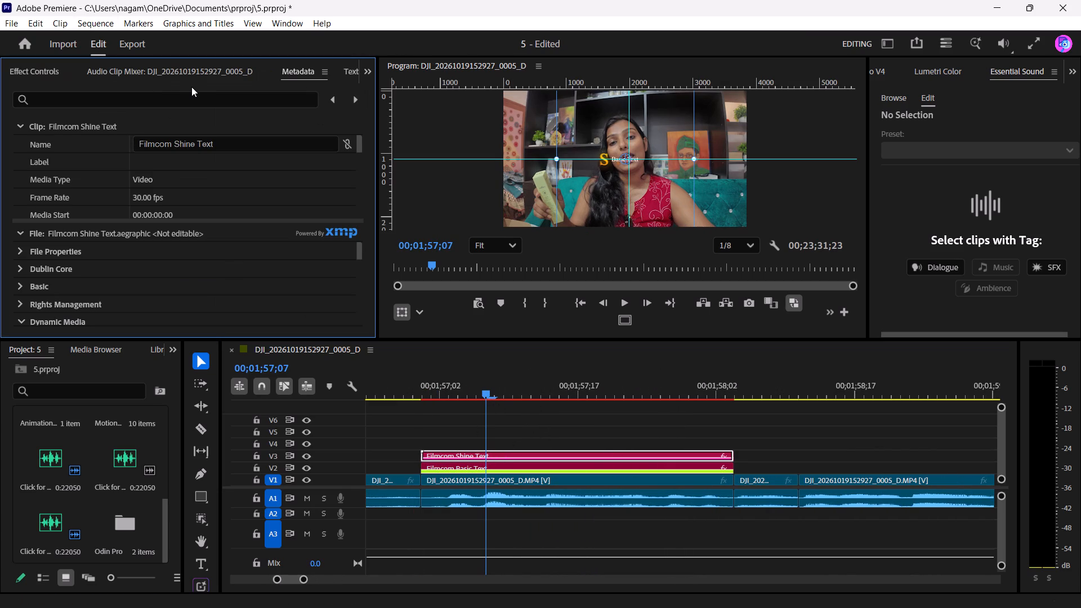
scroll(191, 87, down, 4)
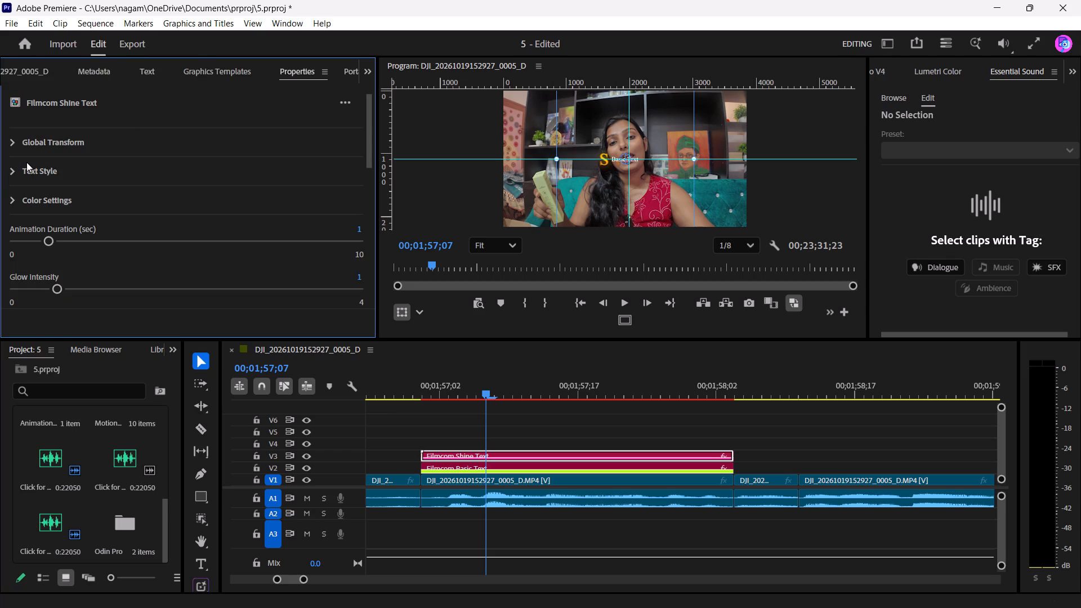
click(11, 170)
drag(98, 214, 0, 228)
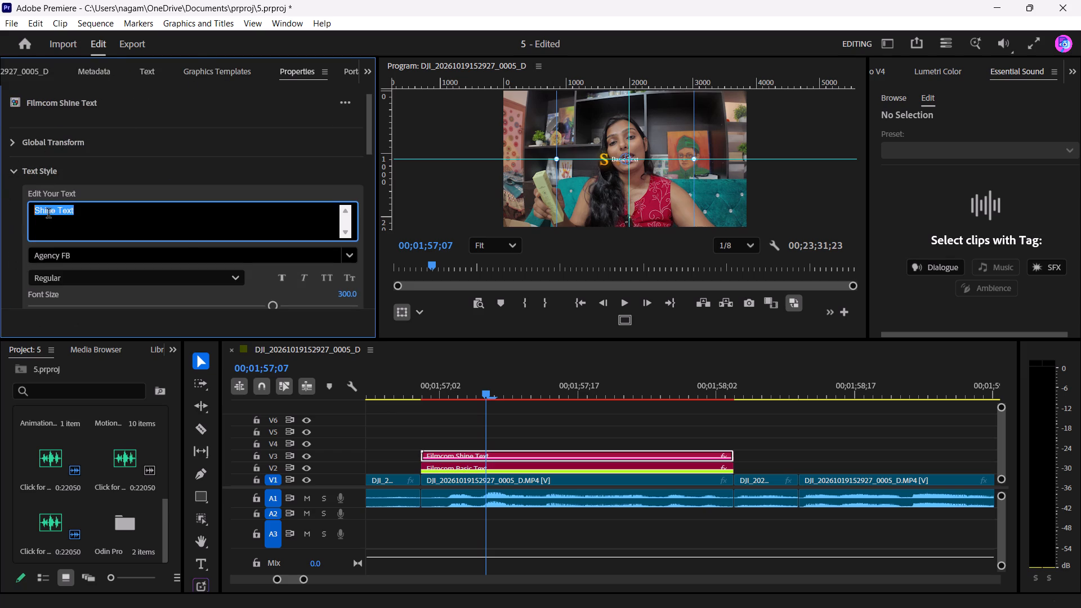
key(shift+a)
text(did)
key(BackSpace)
text(ti)
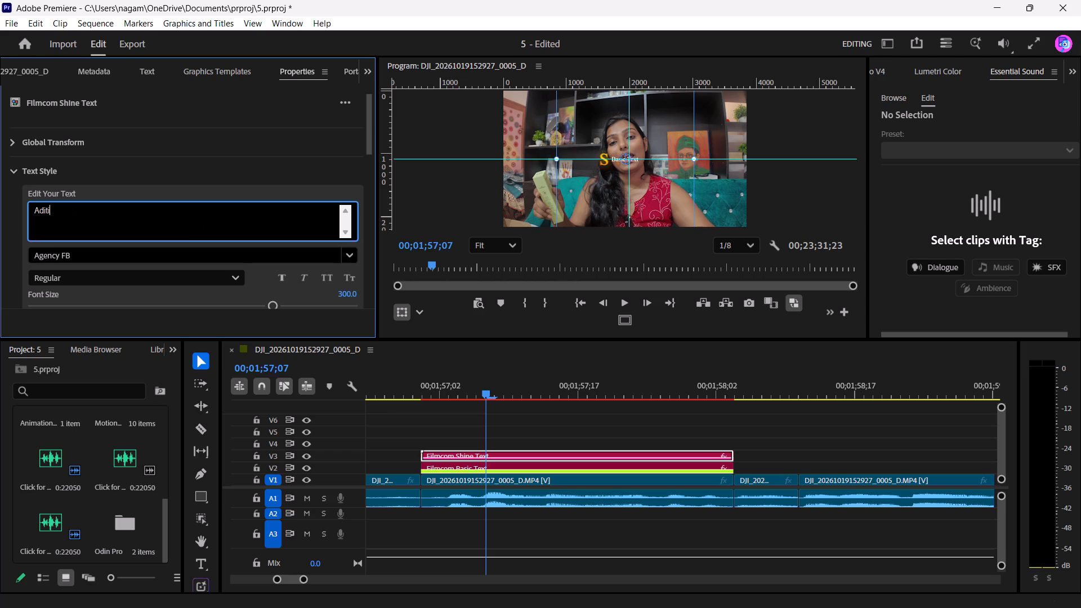
click(14, 168)
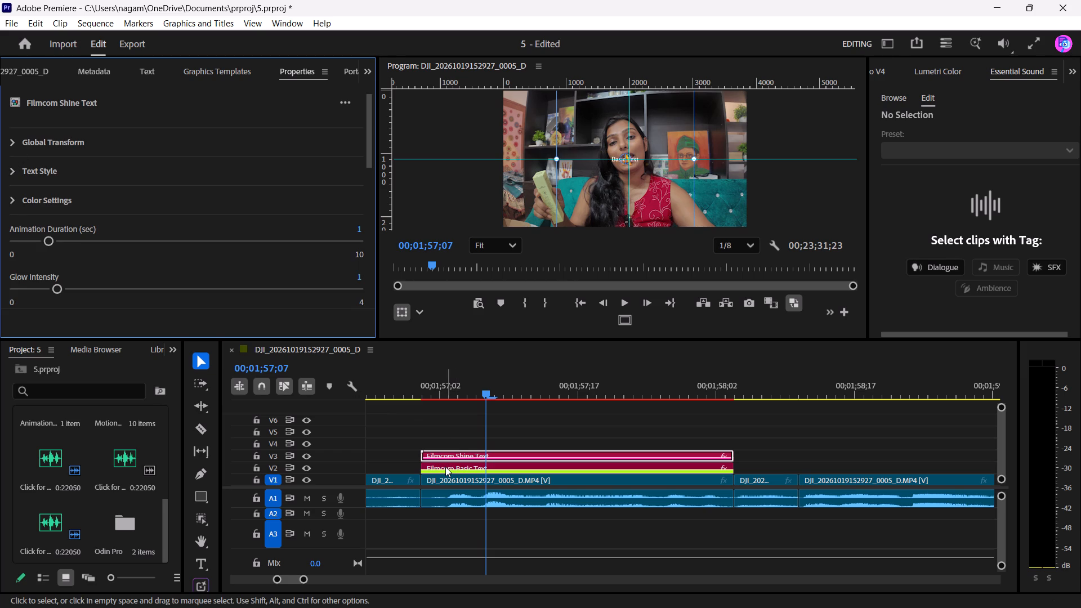
Replace the source text of the Filmcom Basic Text graphic with "My name is".
click(445, 467)
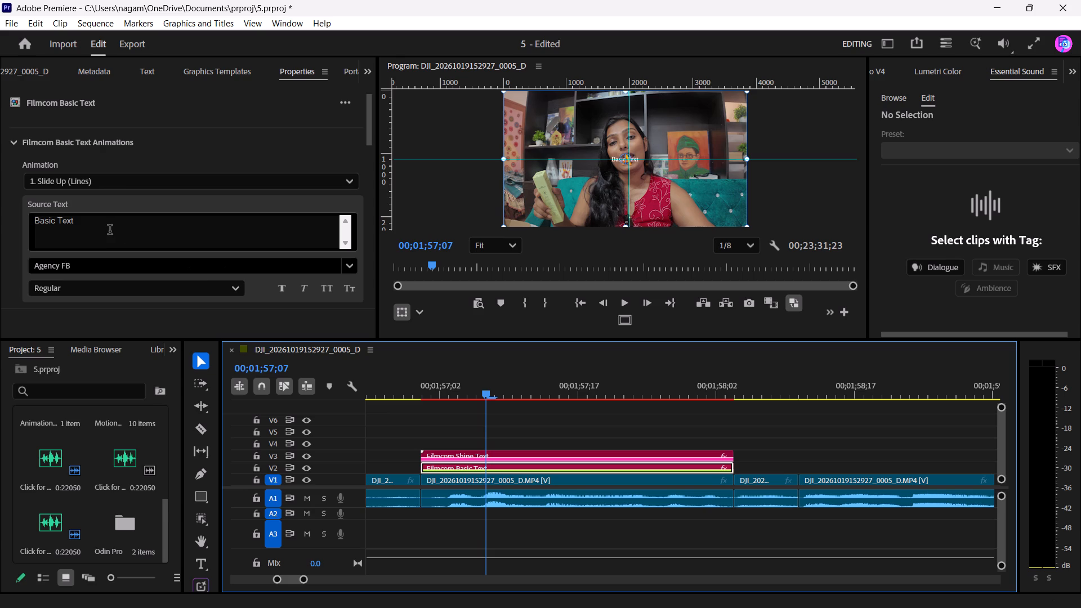
drag(115, 229, 0, 231)
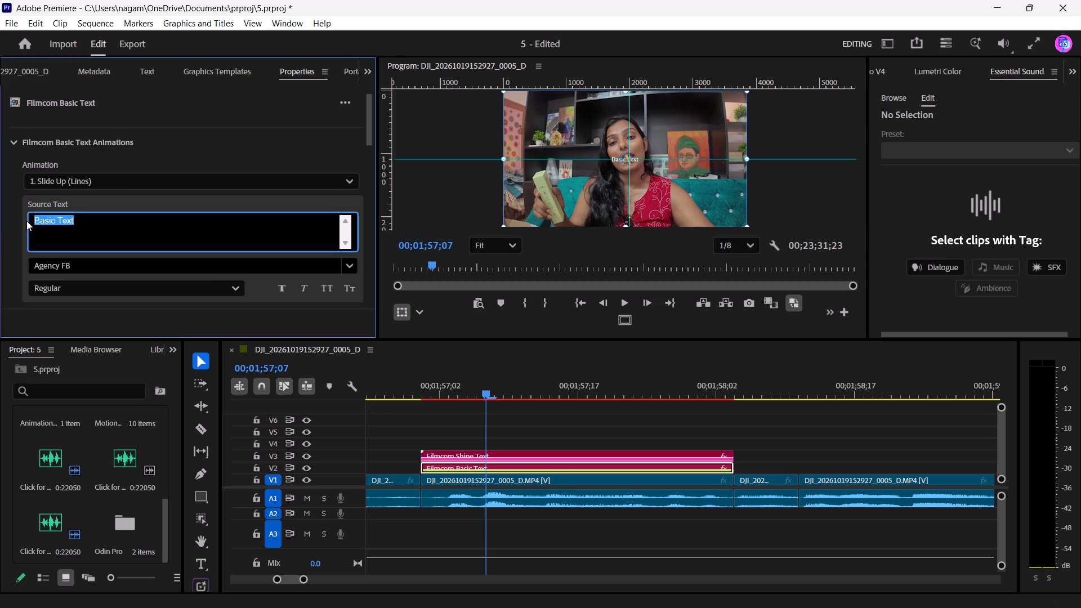
text(My name is)
Preview the titles at 00;01;57;03, including in full screen, and at 00;01;57;12 to check their placement over the speaker.
click(447, 388)
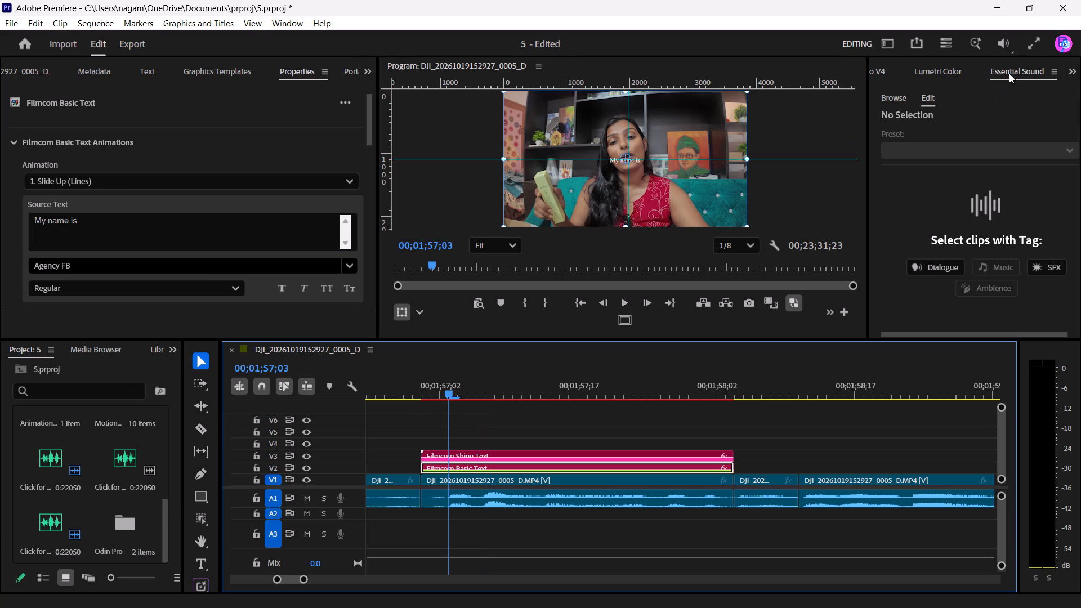
click(1034, 43)
key(Escape)
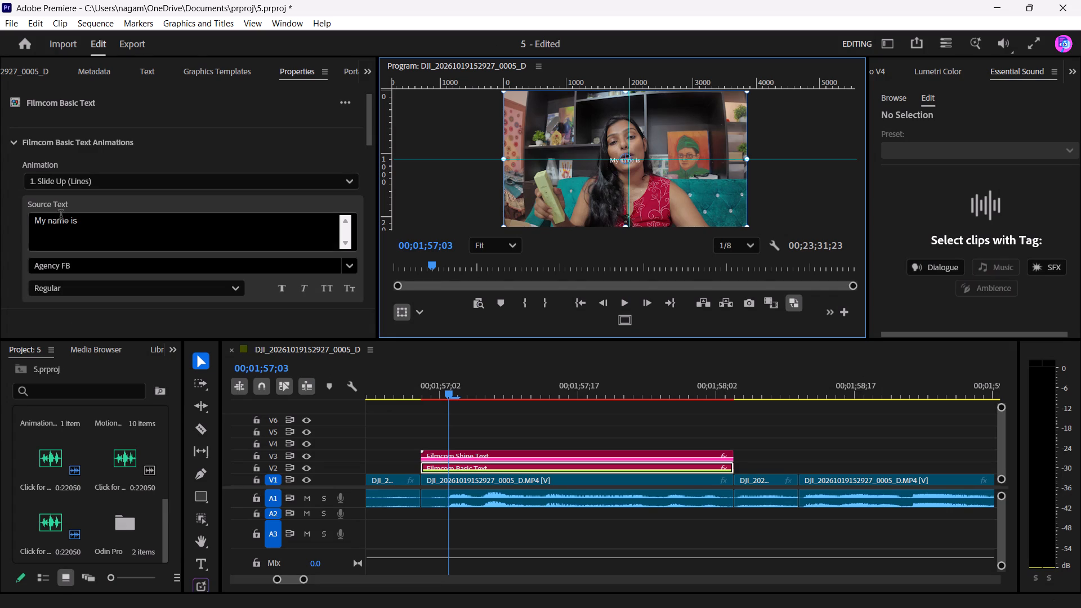
click(533, 388)
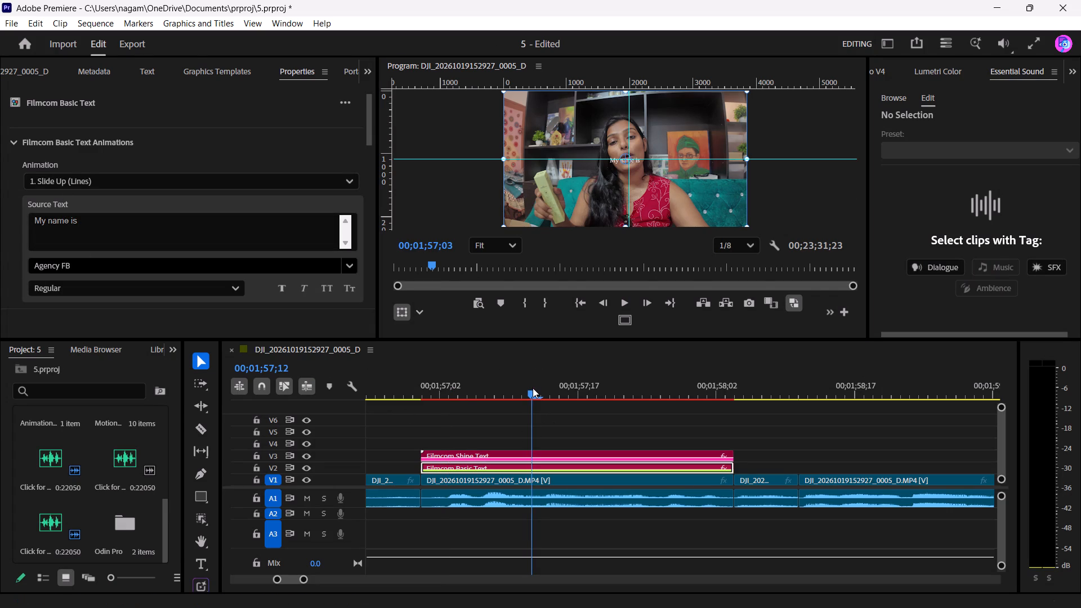
alt+scroll(565, 413, down, 4)
alt+scroll(565, 413, up, 2)
alt+scroll(565, 413, down, 3)
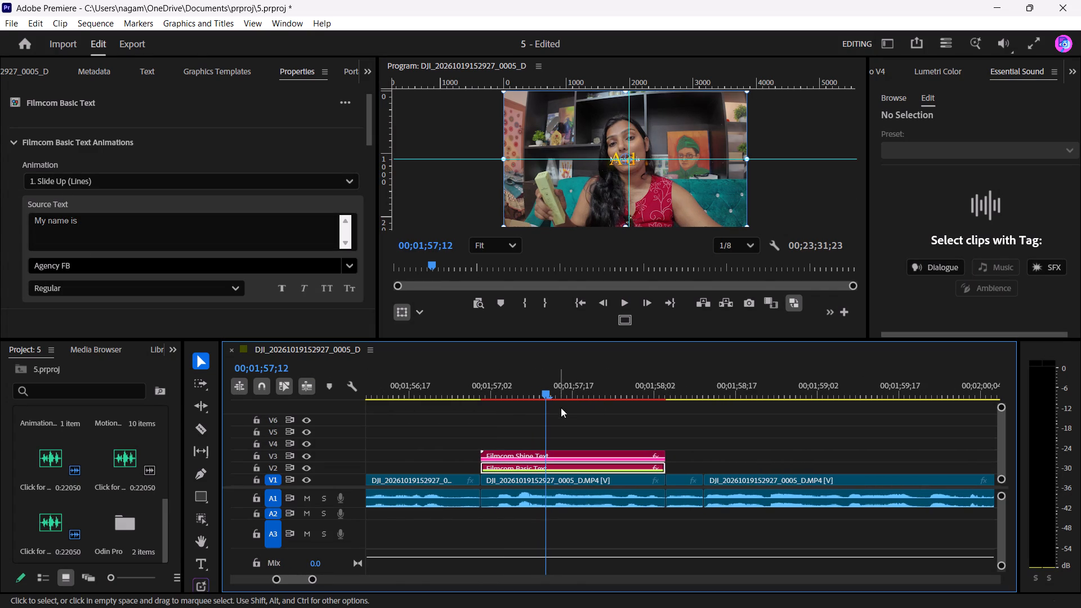
alt+scroll(557, 391, down, 4)
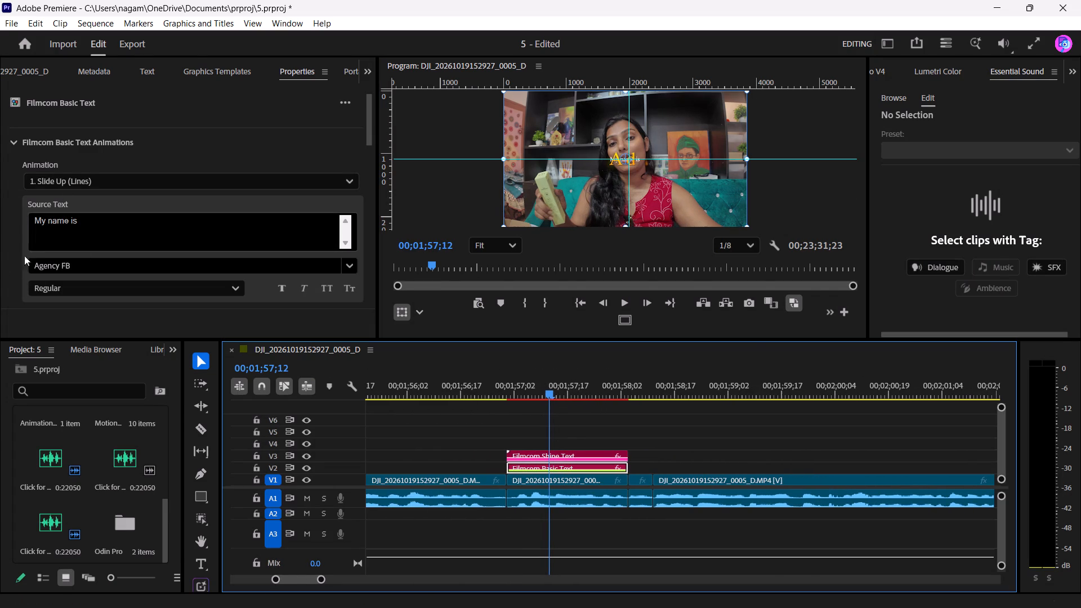
Set the Filmcom Basic Text graphic's font to Coolvetica Condensed and check it in full screen.
click(86, 268)
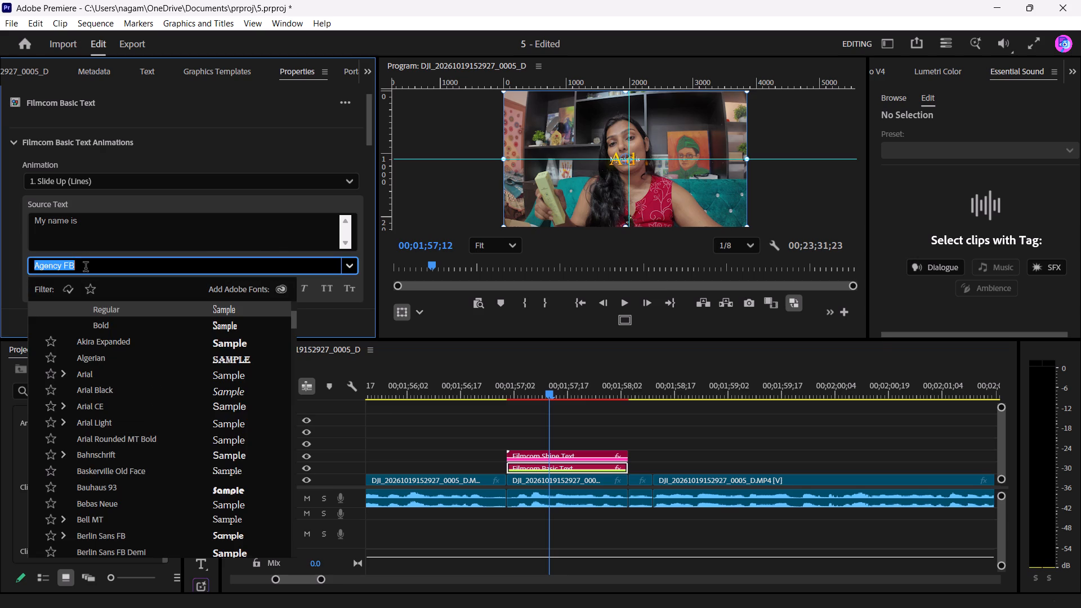
key(c)
text(oo)
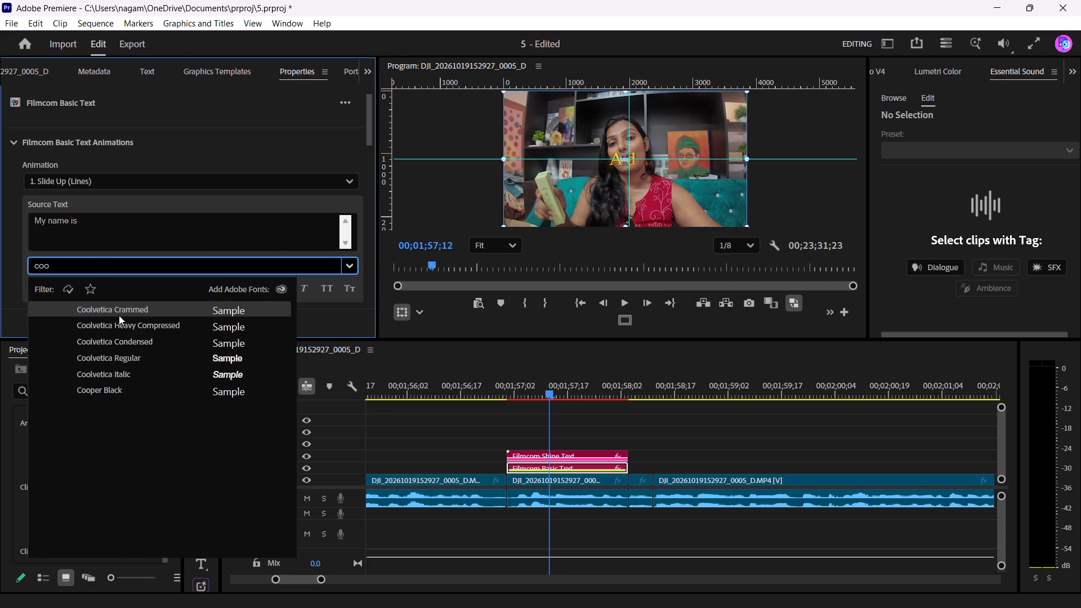
click(128, 338)
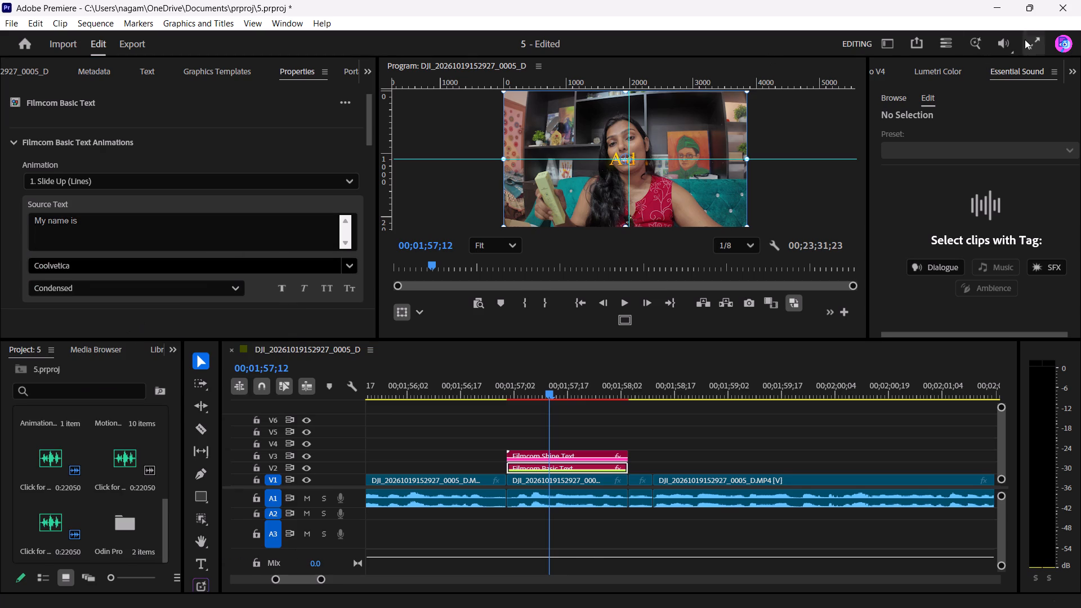
click(1029, 38)
key(Escape)
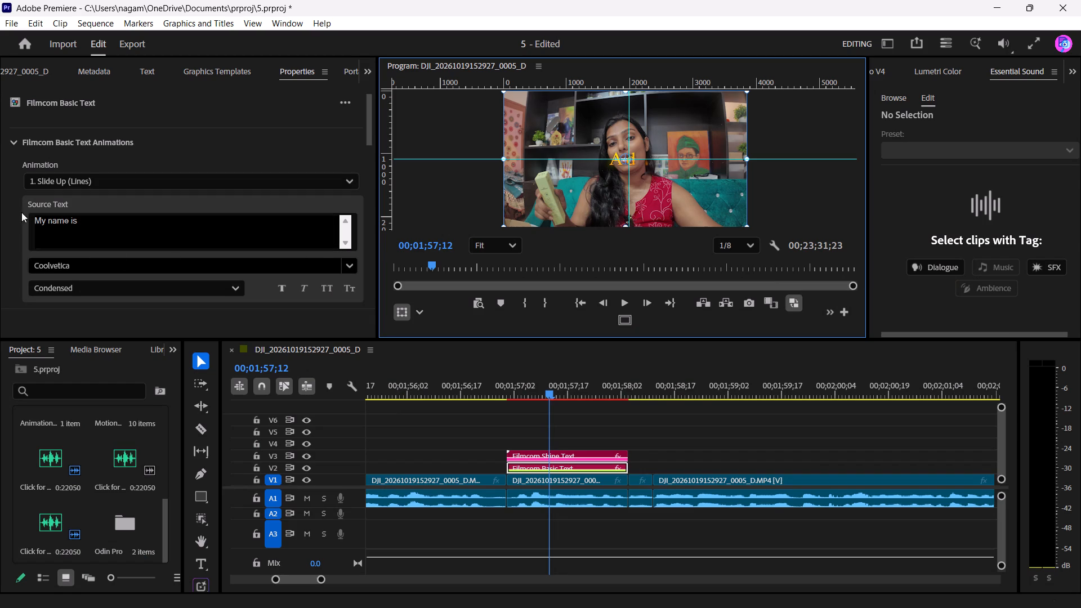
Set the font of the Filmcom Shine Text graphic on V3 to relationship of mélodrame, regular.
click(556, 456)
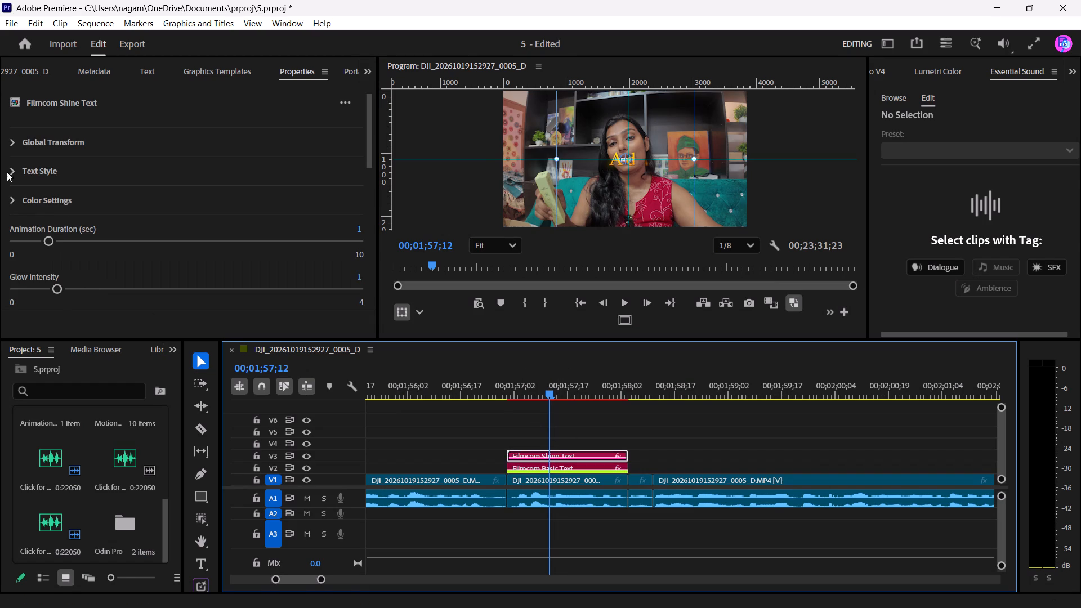
click(11, 176)
click(10, 173)
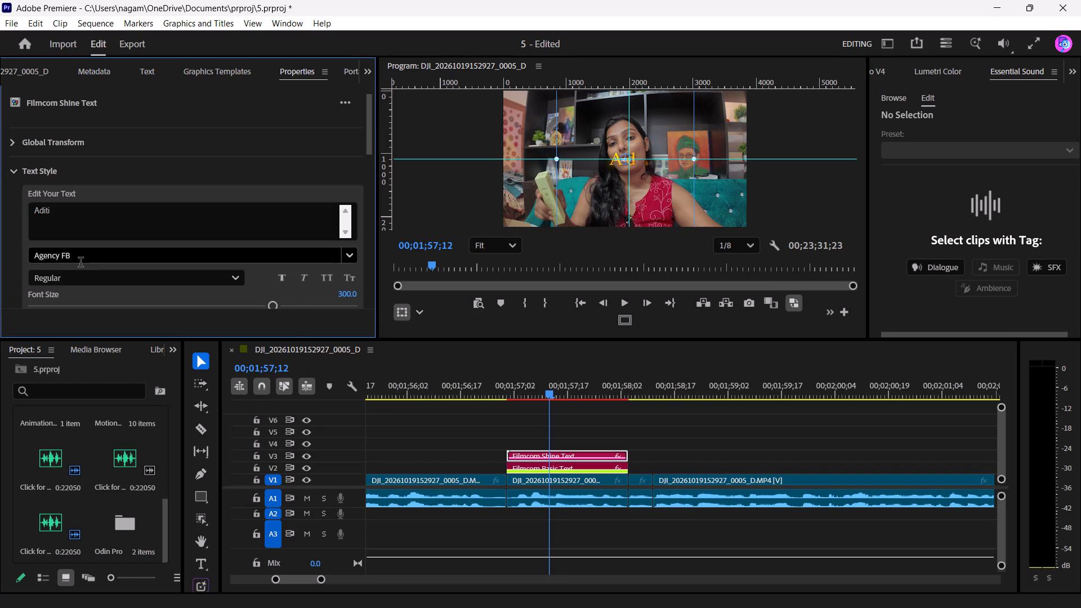
click(82, 257)
text(coo)
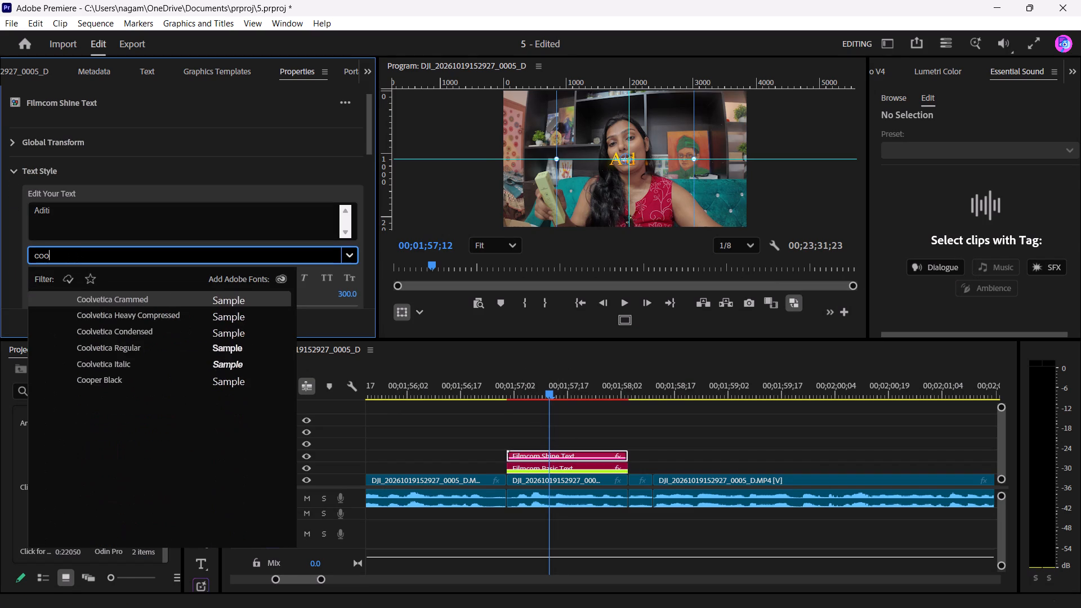
key(BackSpace)
key(BackSpace)
key(BackSpace)
key(BackSpace)
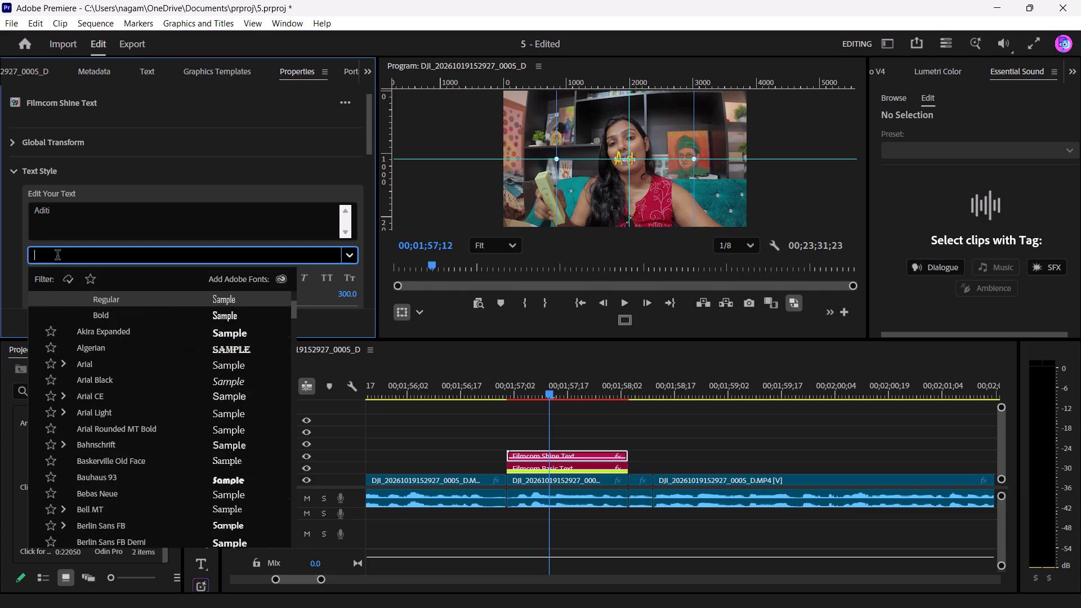
text(rel)
click(100, 302)
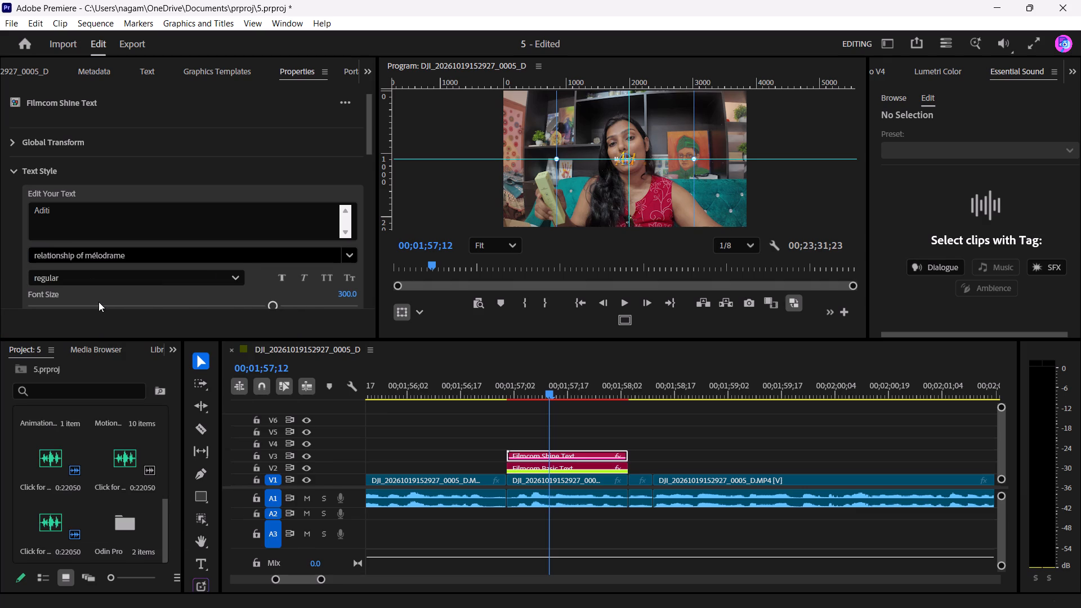
Move the Filmcom Shine Text graphic down to the bottom of the frame by setting its position Y to 1965.
scroll(5, 211, down, 11)
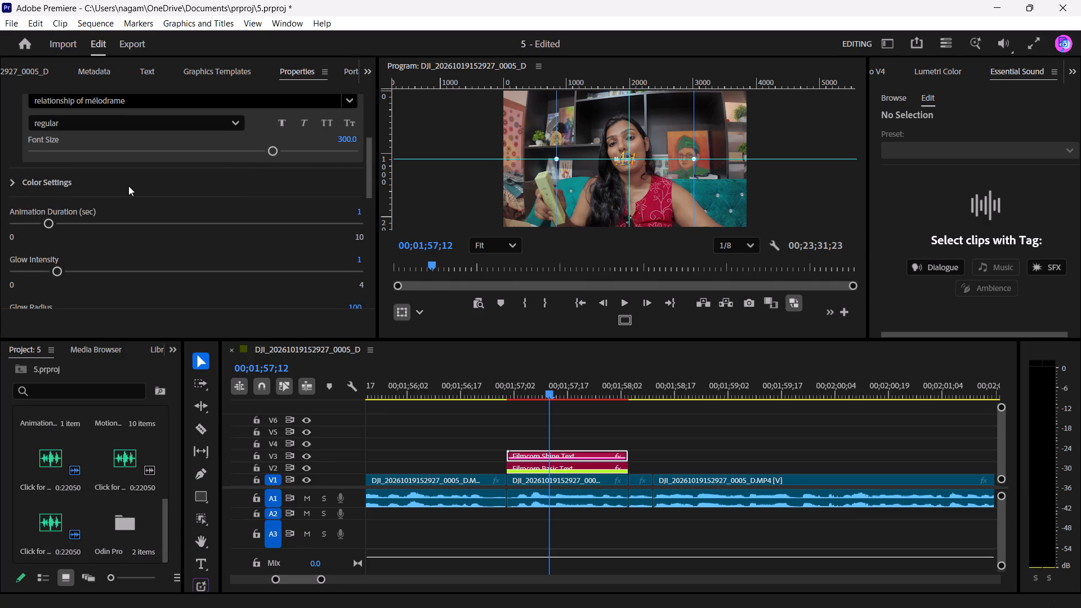
scroll(0, 186, down, 2)
scroll(0, 186, up, 1)
scroll(0, 186, down, 2)
scroll(0, 183, up, 5)
scroll(0, 183, down, 12)
drag(367, 211, 363, 319)
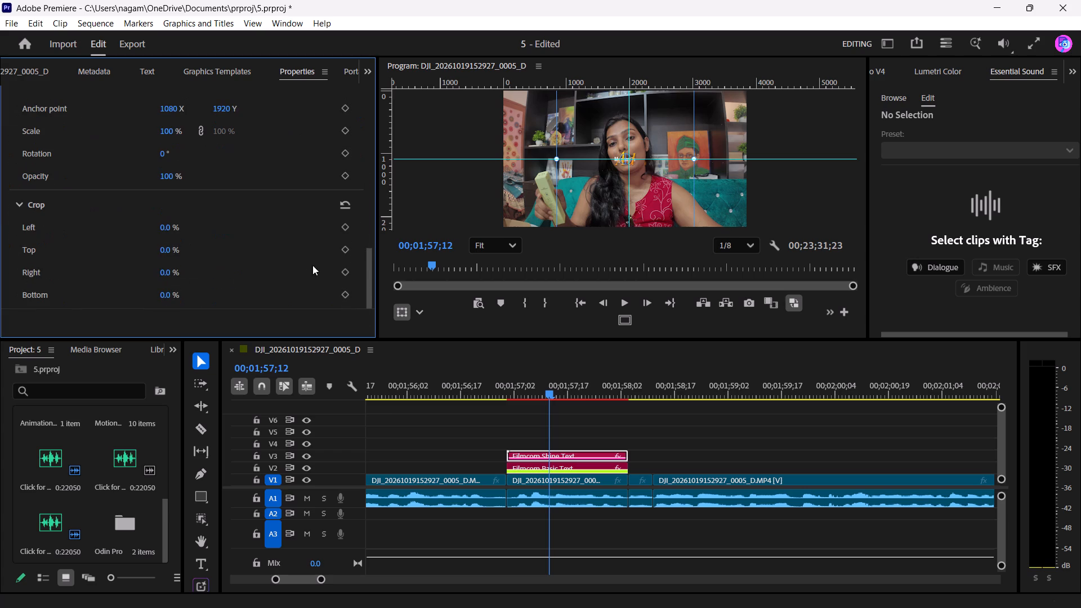
scroll(100, 166, down, 2)
scroll(100, 166, up, 3)
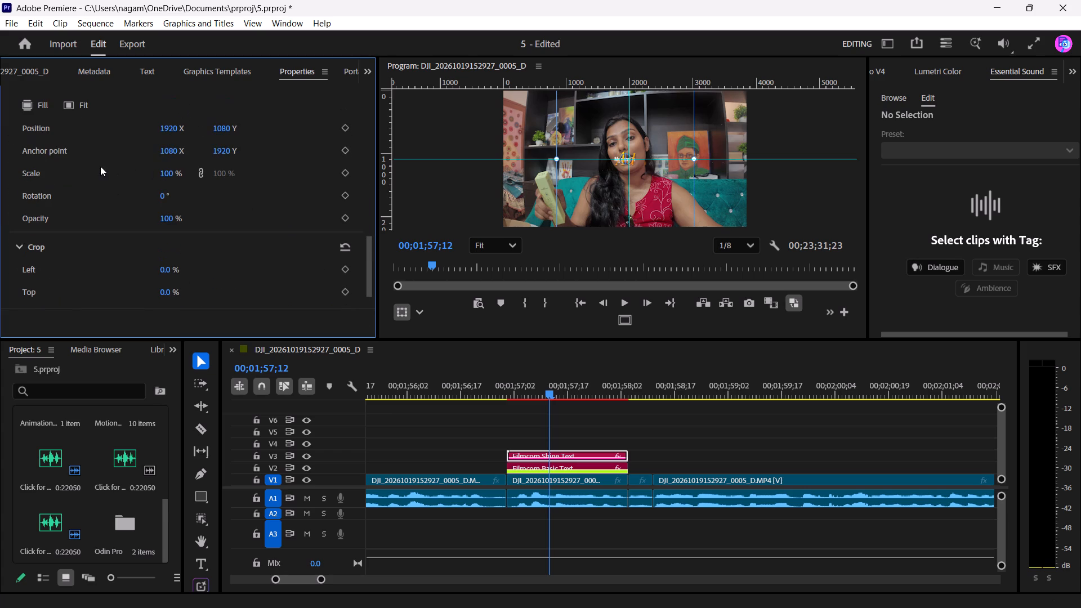
drag(221, 129, 334, 124)
drag(334, 124, 860, 144)
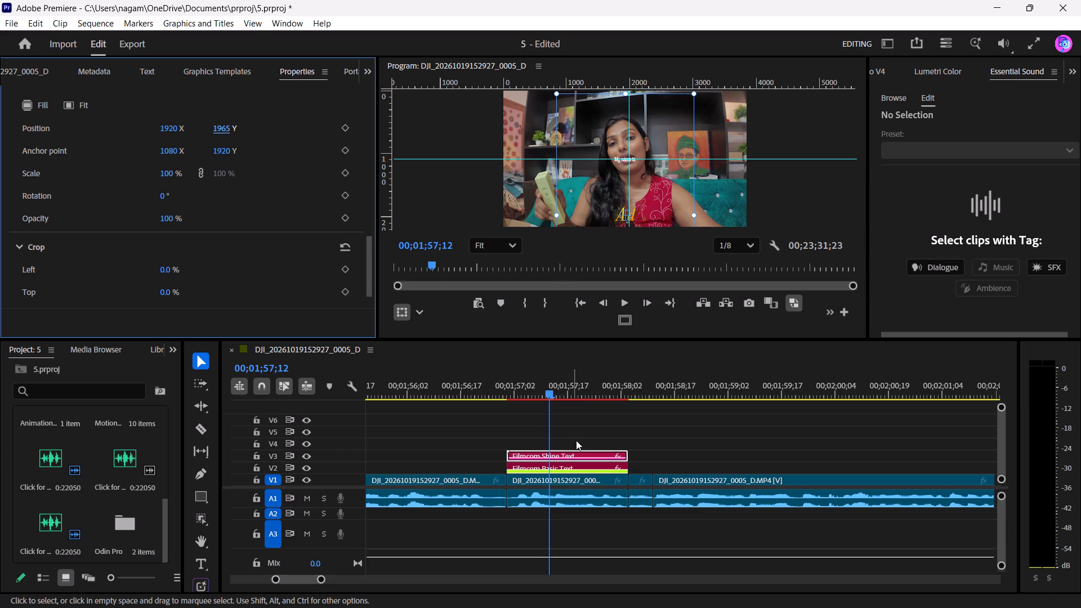
Place the Filmcom Basic Text graphic just above the name title by setting its position to X 1861, Y 1814.
click(559, 467)
drag(365, 137, 371, 157)
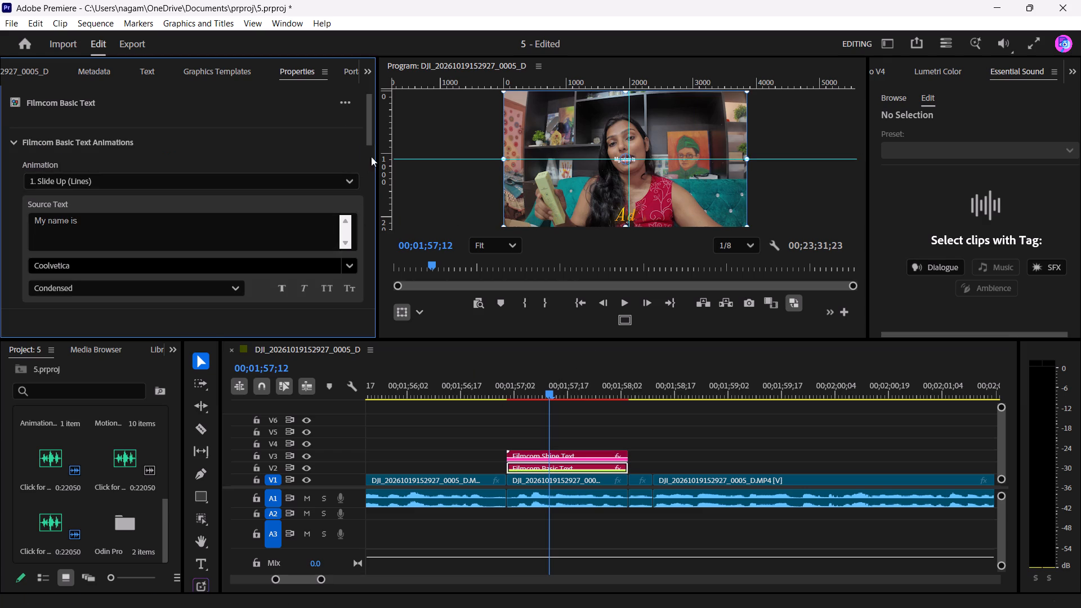
drag(371, 157, 374, 225)
drag(365, 135, 365, 140)
drag(370, 129, 370, 261)
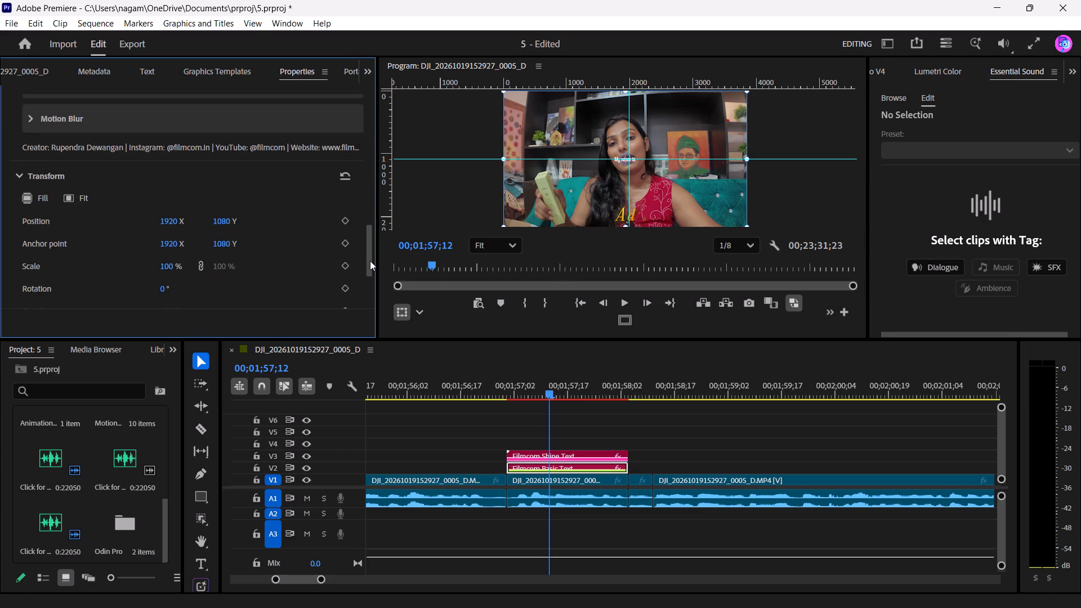
drag(370, 261, 373, 281)
drag(224, 137, 519, 136)
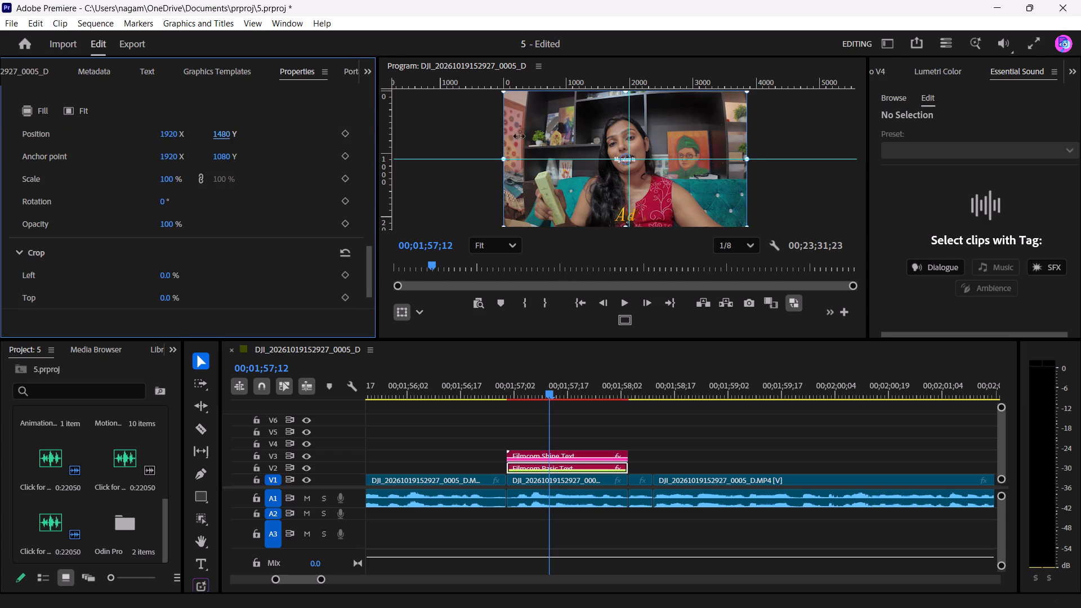
drag(519, 136, 702, 159)
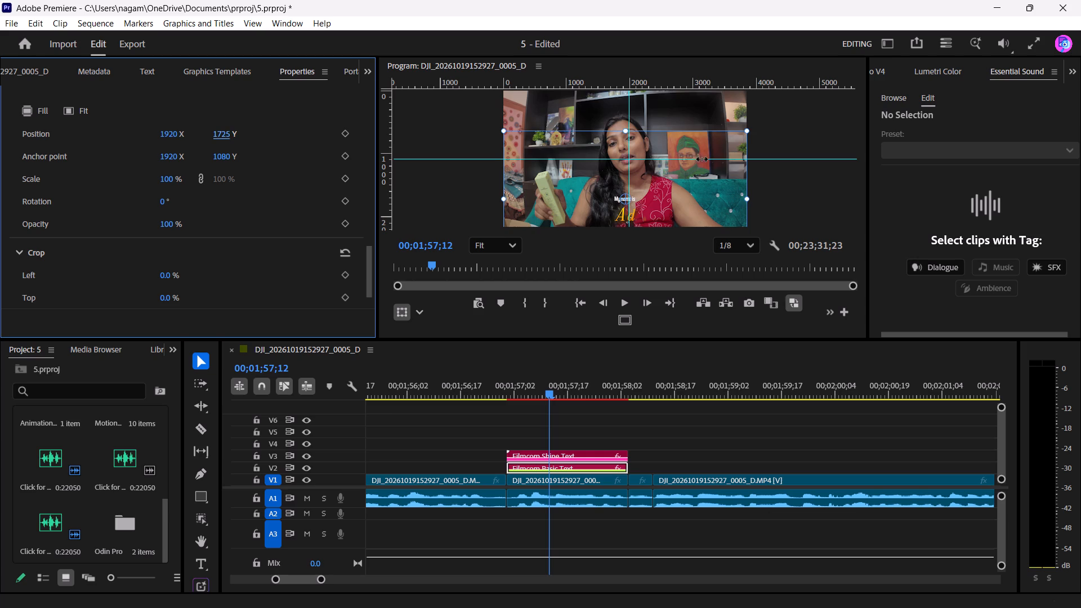
drag(702, 159, 727, 162)
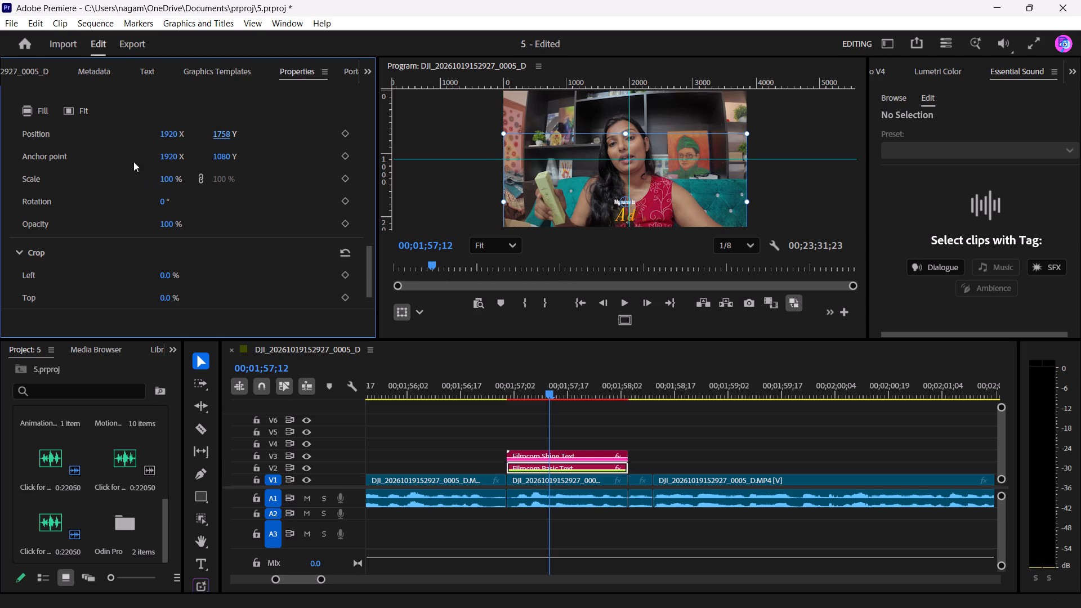
drag(181, 136, 143, 142)
drag(229, 137, 267, 134)
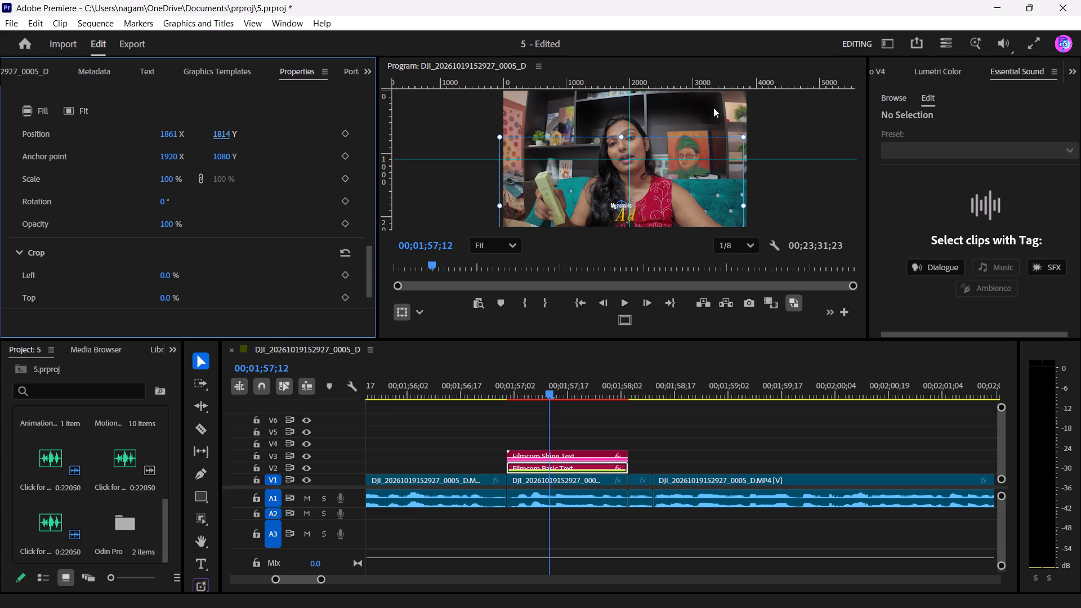
Review the repositioned titles by playing from 00;01;57;00 and viewing the frames at 00;01;57;12 and 00;01;57;28 in full screen.
click(1041, 48)
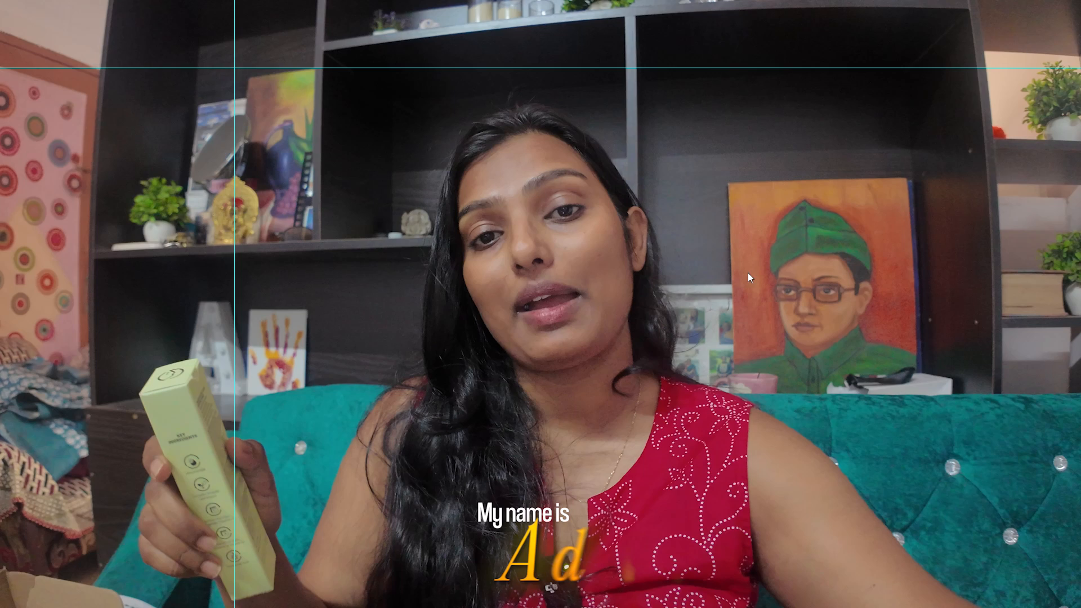
key(Escape)
click(501, 395)
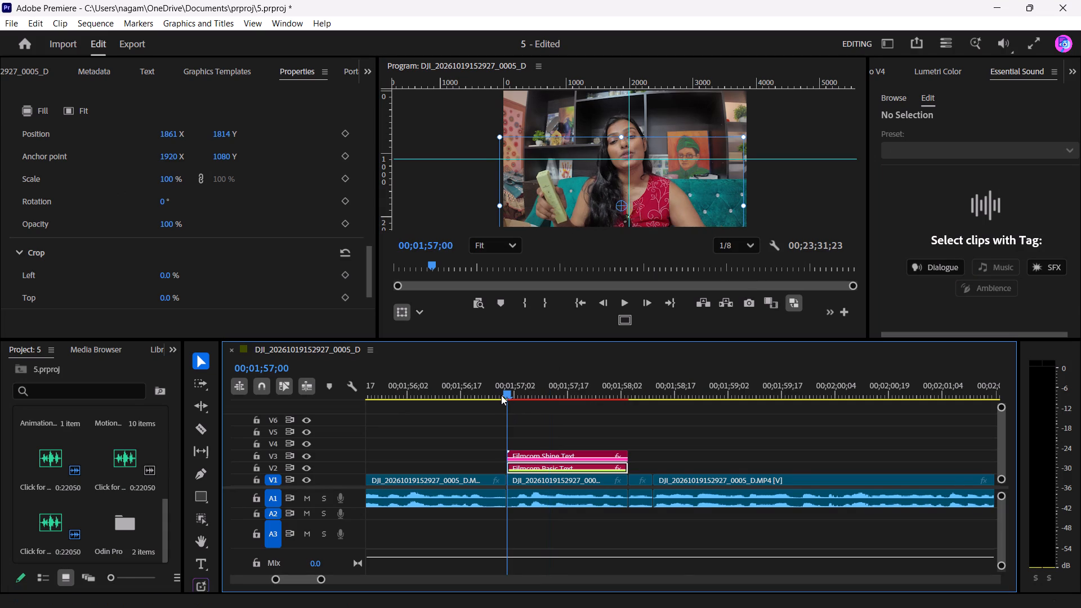
key(space)
key(space)
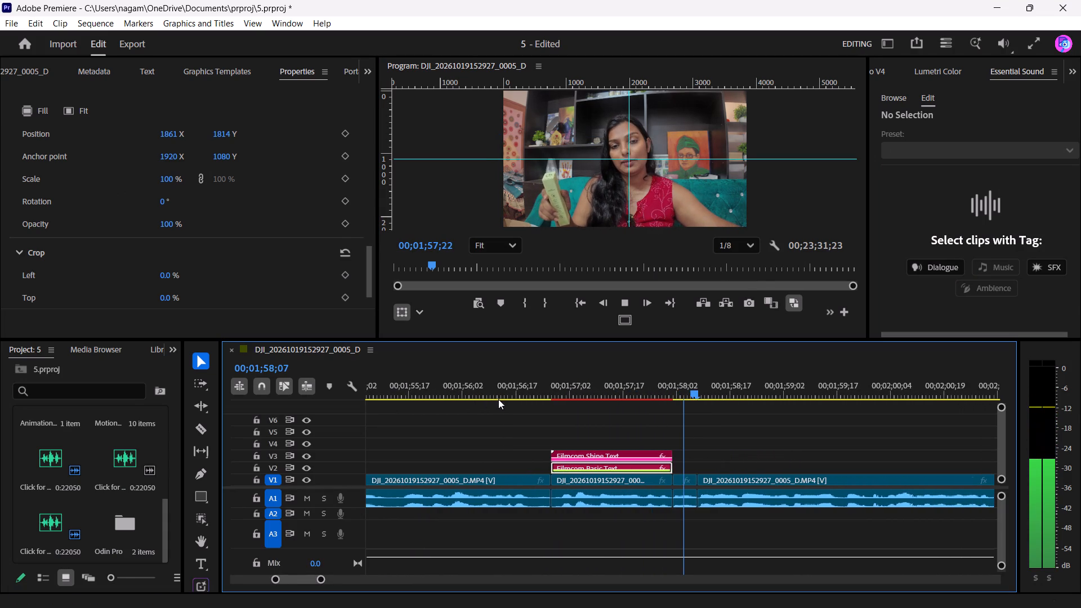
click(654, 390)
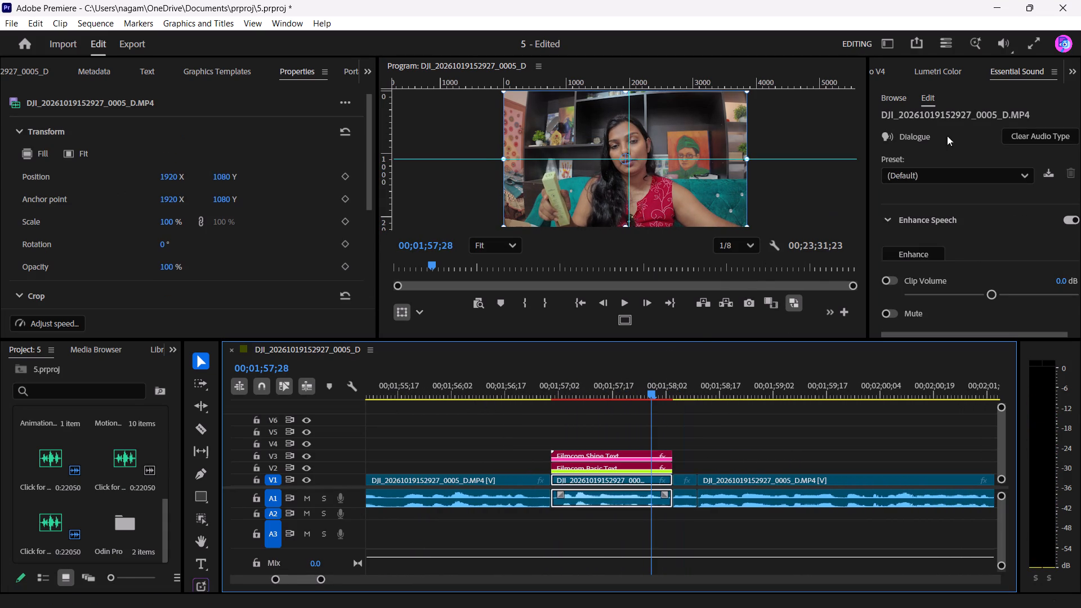
click(1033, 44)
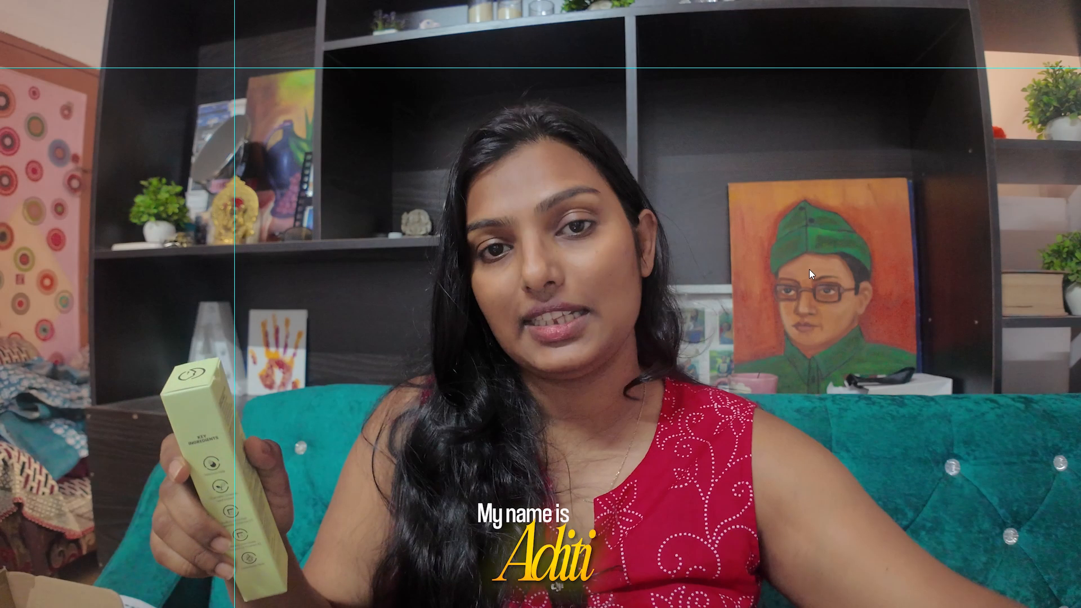
key(Escape)
Apply faux bold to the Filmcom Basic Text graphic's "My name is" text and check it in full screen.
click(609, 458)
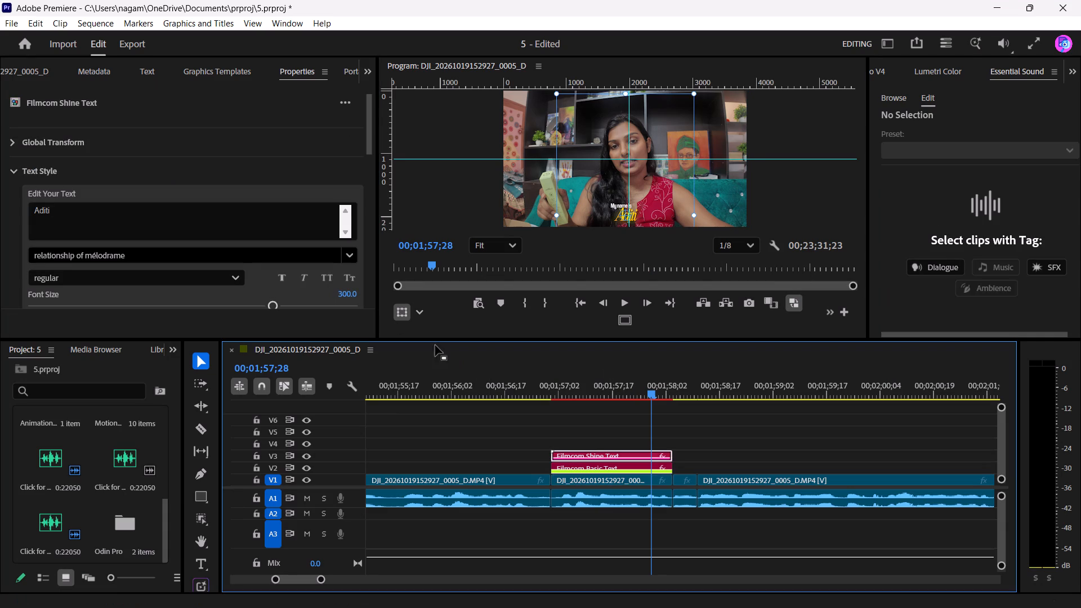
click(591, 467)
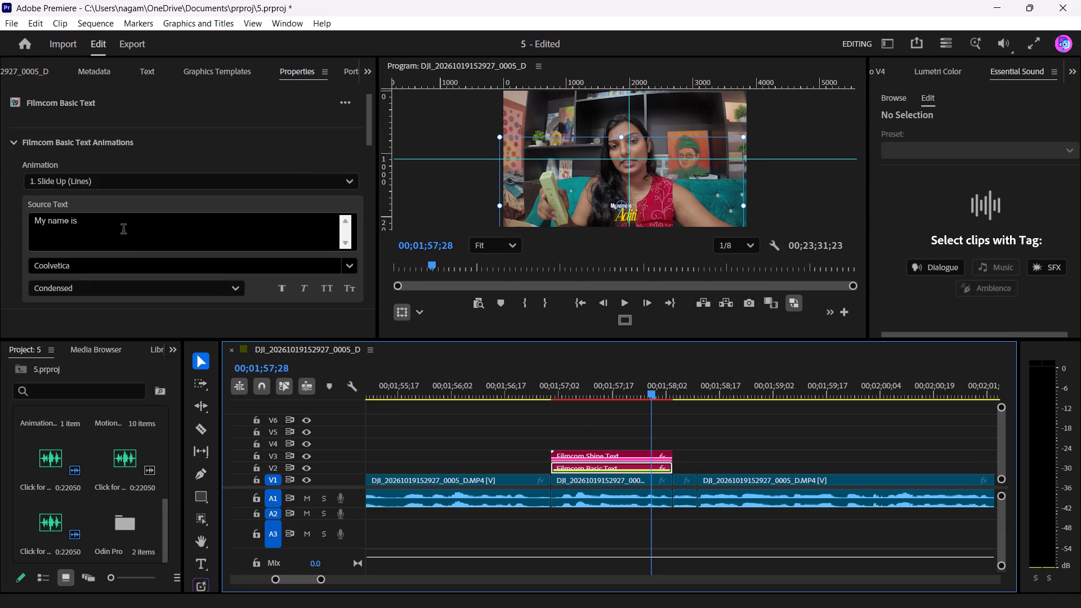
scroll(8, 226, down, 4)
click(283, 234)
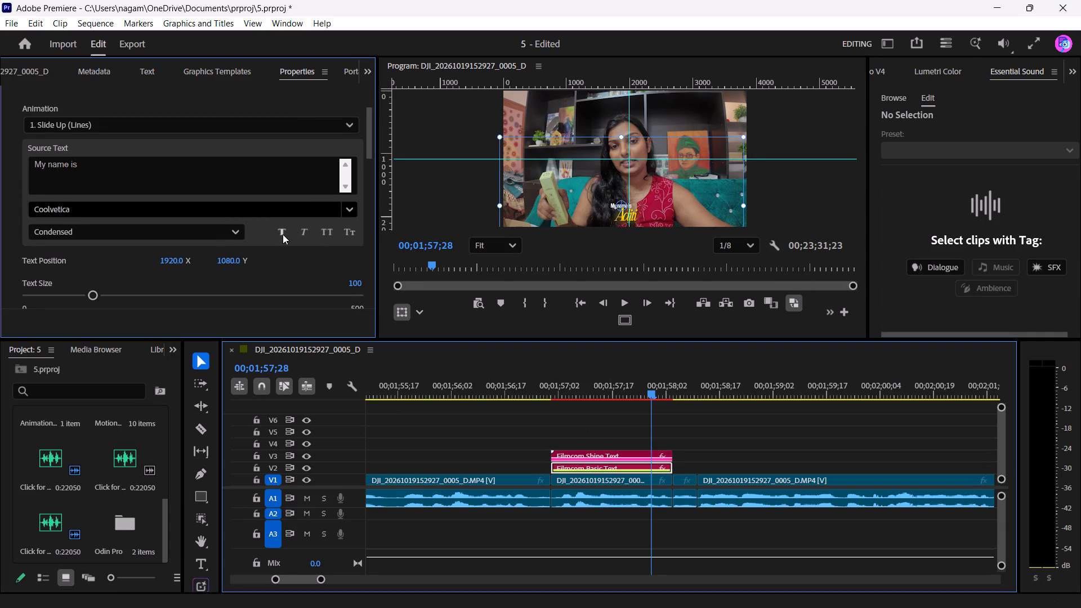
click(1025, 40)
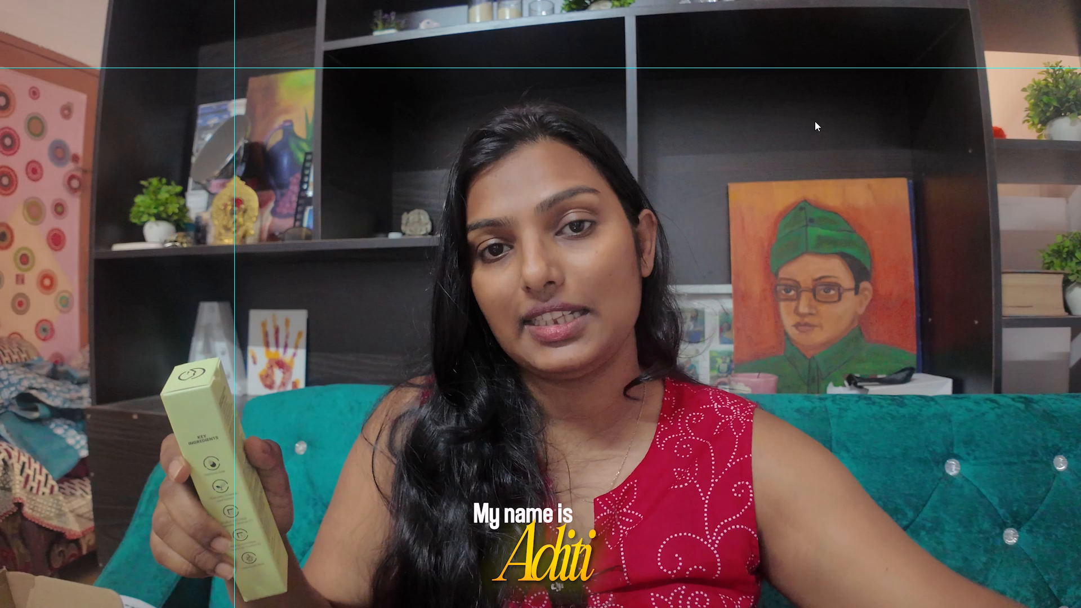
key(Escape)
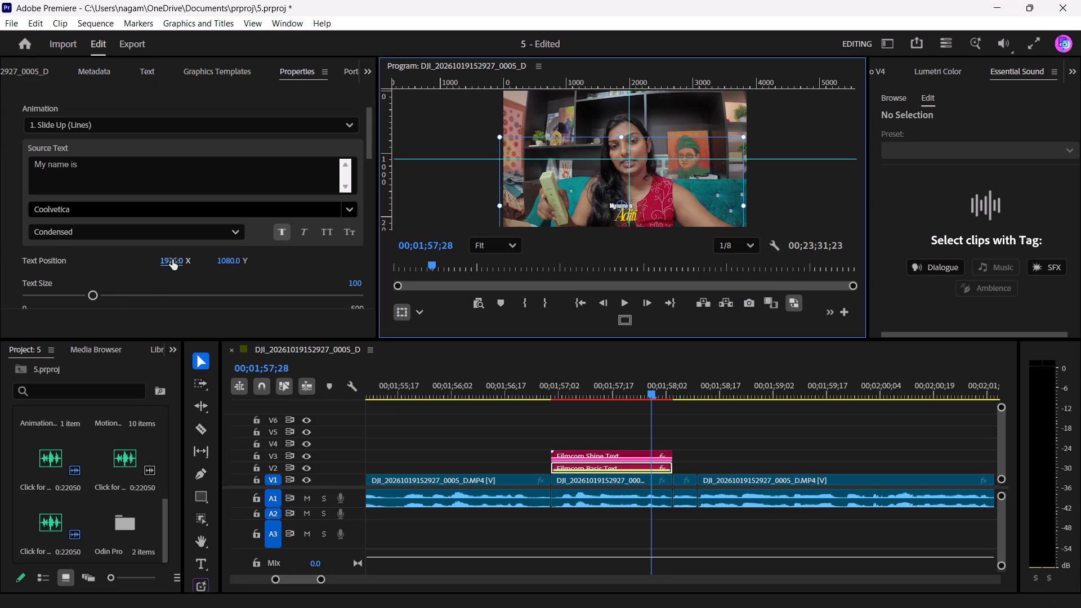
Shift the Filmcom Basic Text graphic's text slightly left by setting its text position X to 1904.
drag(172, 257, 160, 259)
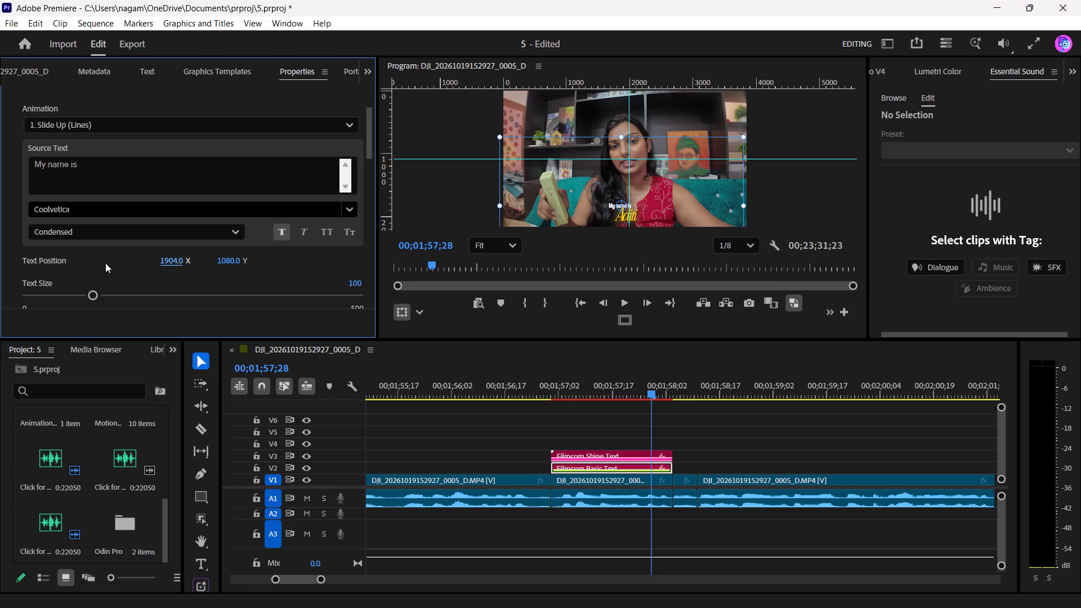
scroll(9, 251, down, 3)
Reduce the font size of the Filmcom Shine Text graphic on V3 to 265.3.
click(569, 450)
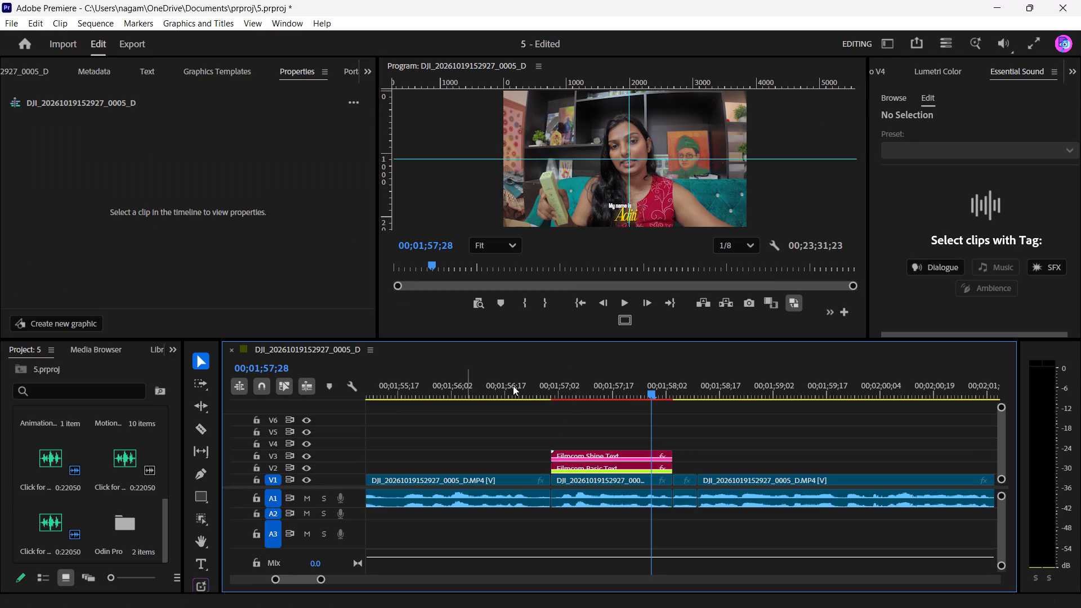
click(571, 455)
scroll(0, 239, down, 2)
scroll(0, 239, up, 1)
scroll(0, 239, down, 6)
scroll(20, 233, up, 1)
scroll(20, 233, down, 1)
scroll(20, 233, up, 3)
scroll(20, 233, down, 2)
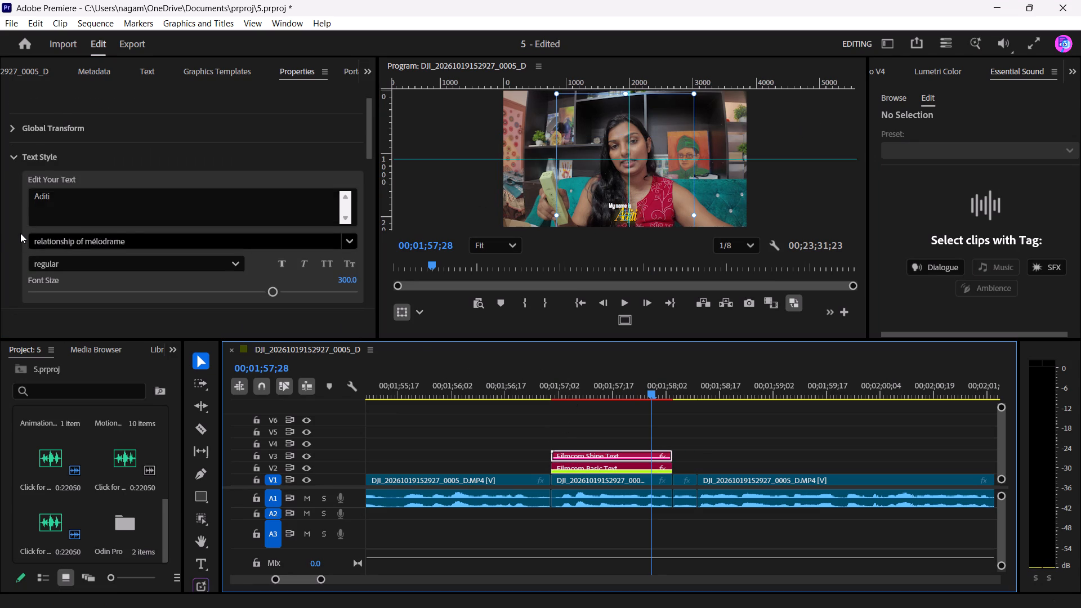
scroll(20, 233, down, 4)
click(245, 222)
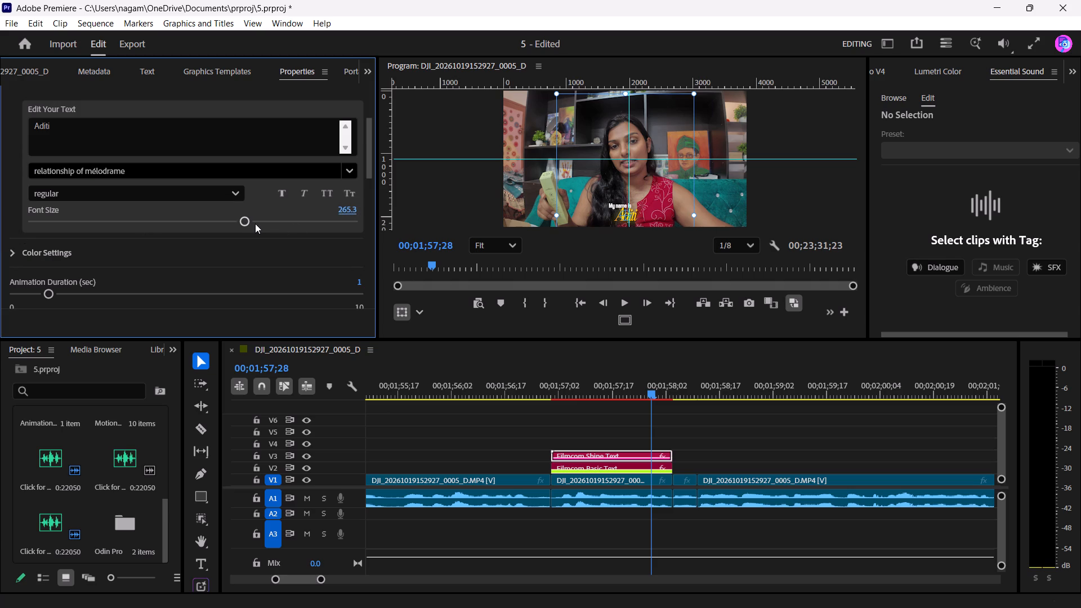
Enlarge the Filmcom Shine Text graphic's font size to 346.0 and check the frame in full screen.
click(275, 217)
click(310, 218)
click(1029, 47)
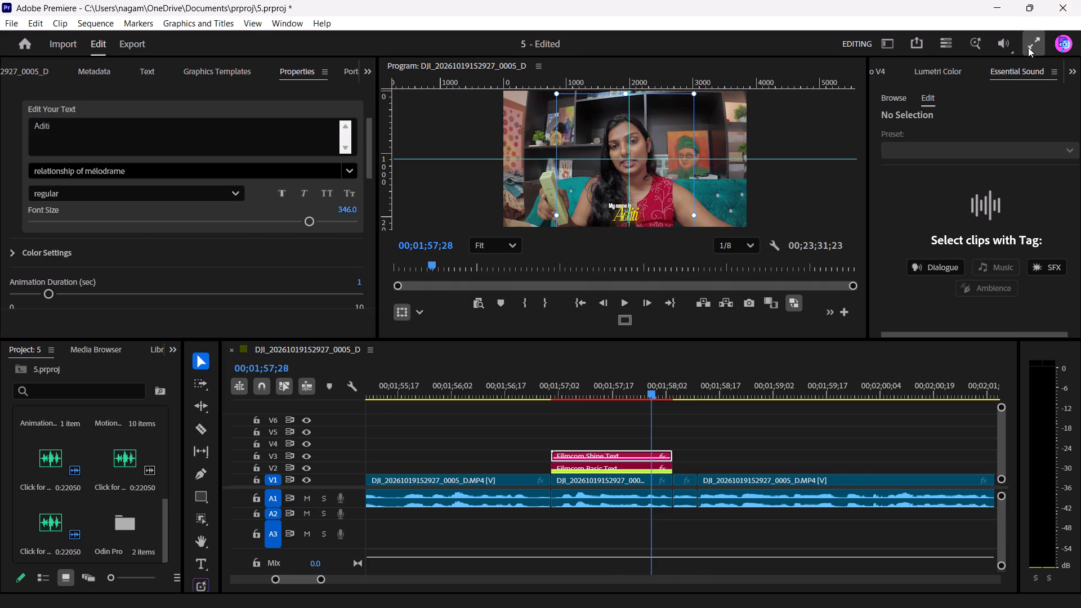
key(Escape)
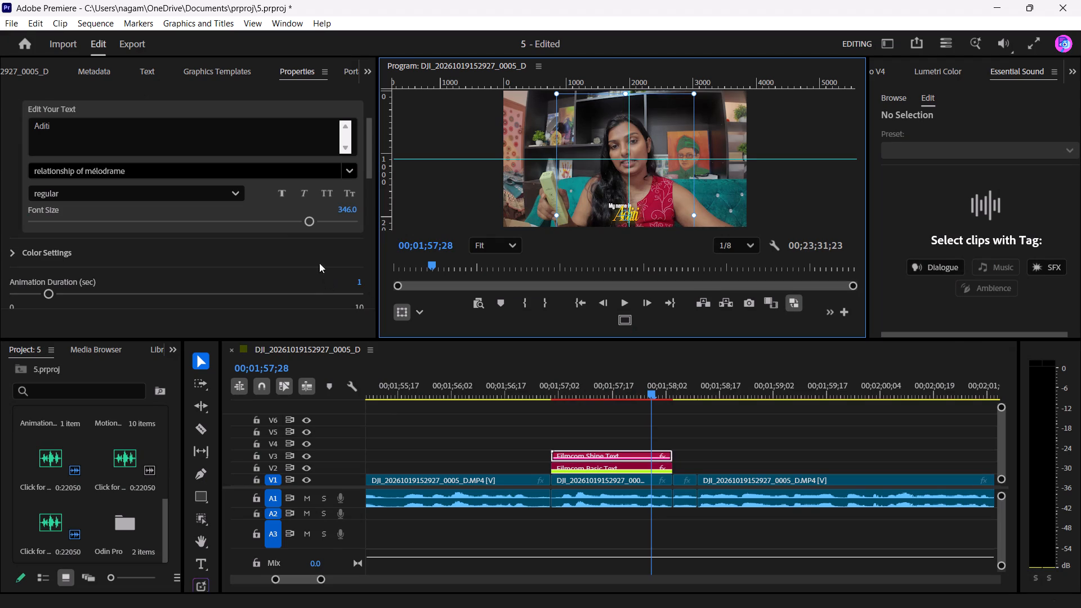
Reduce the "Aditi" Filmcom Shine Text font size to 328.4 and check the frame in full screen.
click(296, 220)
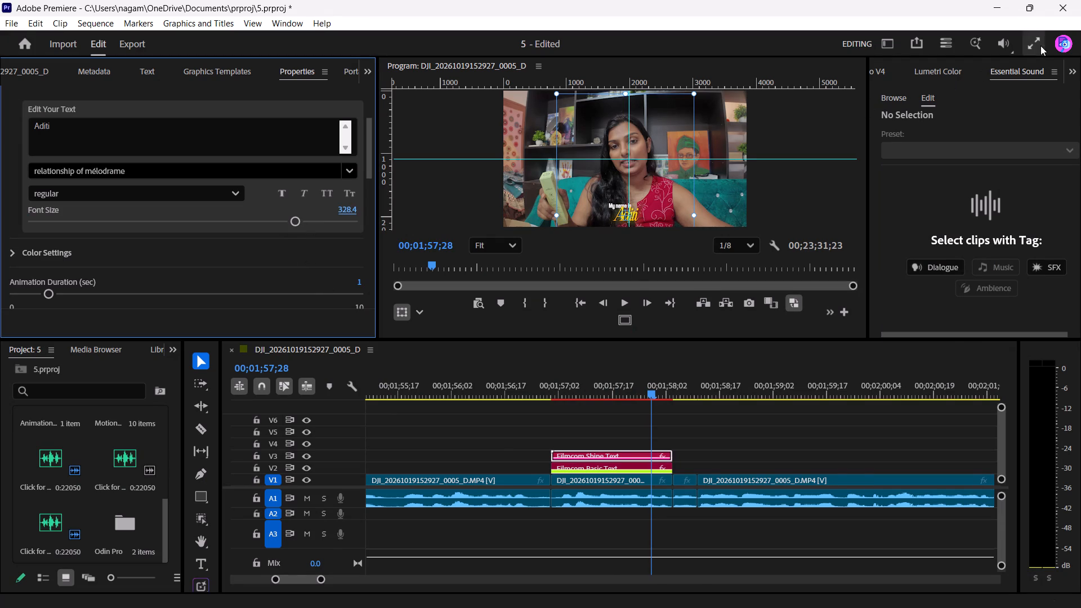
click(1039, 45)
key(Escape)
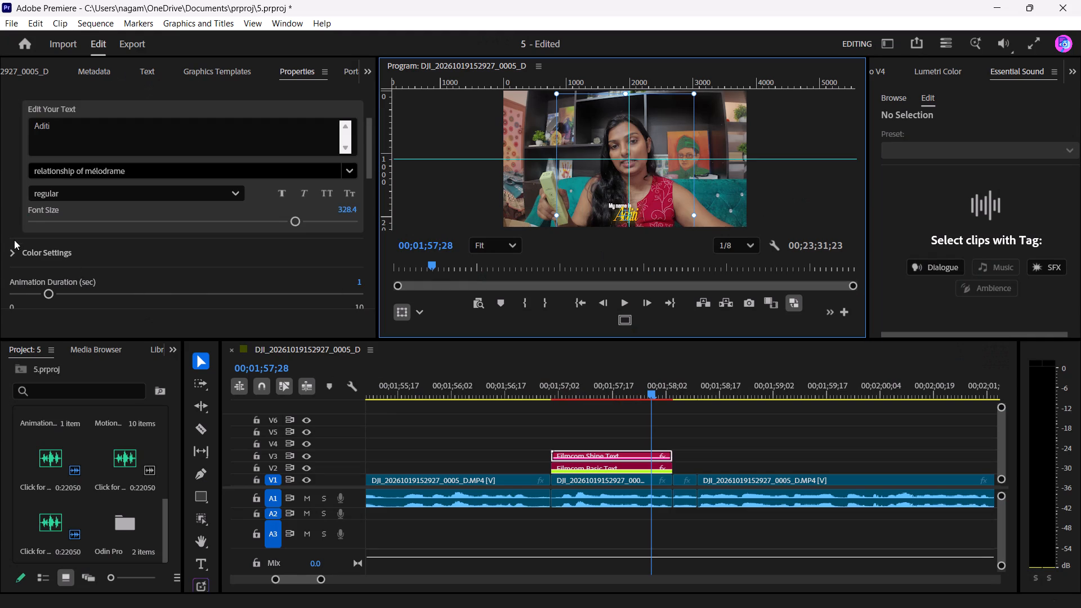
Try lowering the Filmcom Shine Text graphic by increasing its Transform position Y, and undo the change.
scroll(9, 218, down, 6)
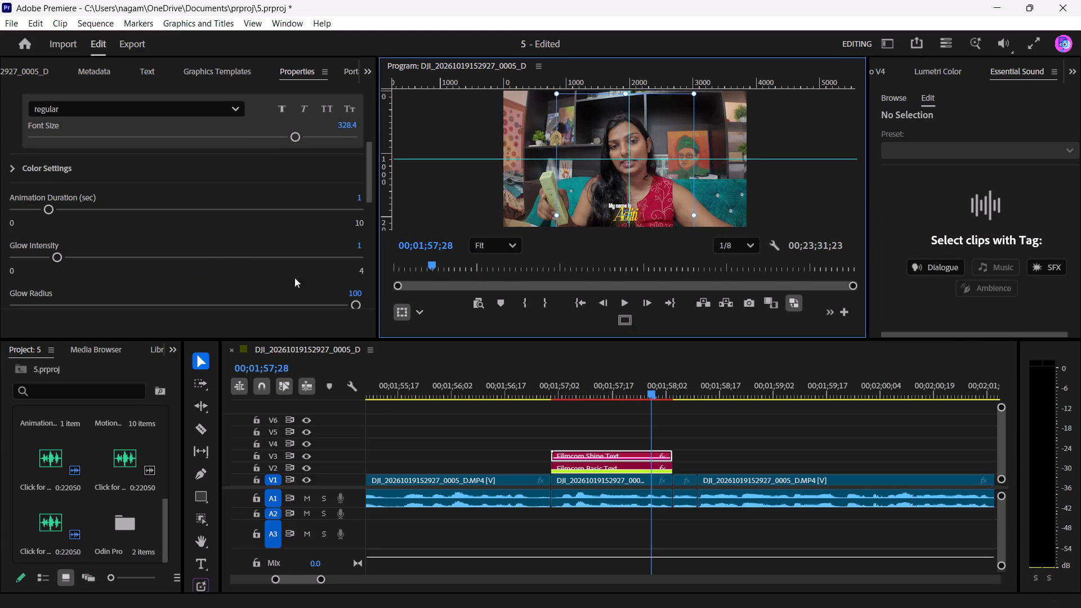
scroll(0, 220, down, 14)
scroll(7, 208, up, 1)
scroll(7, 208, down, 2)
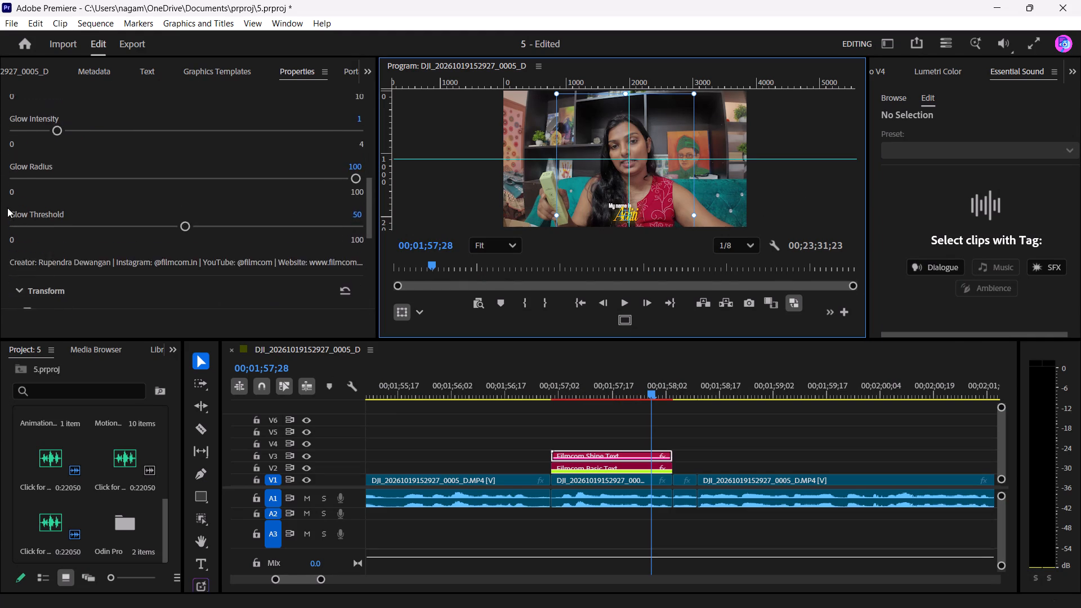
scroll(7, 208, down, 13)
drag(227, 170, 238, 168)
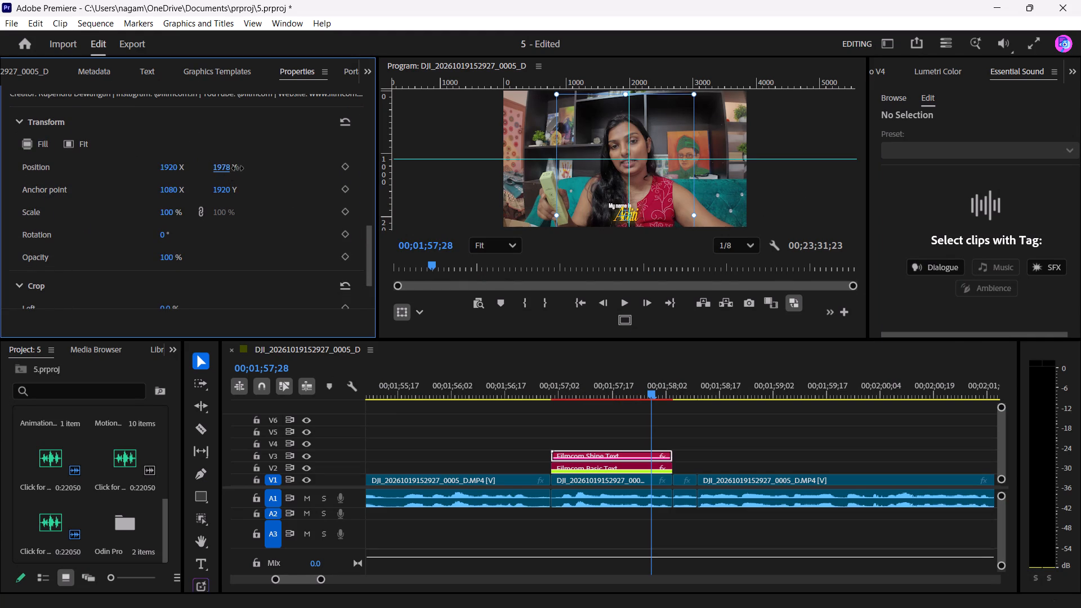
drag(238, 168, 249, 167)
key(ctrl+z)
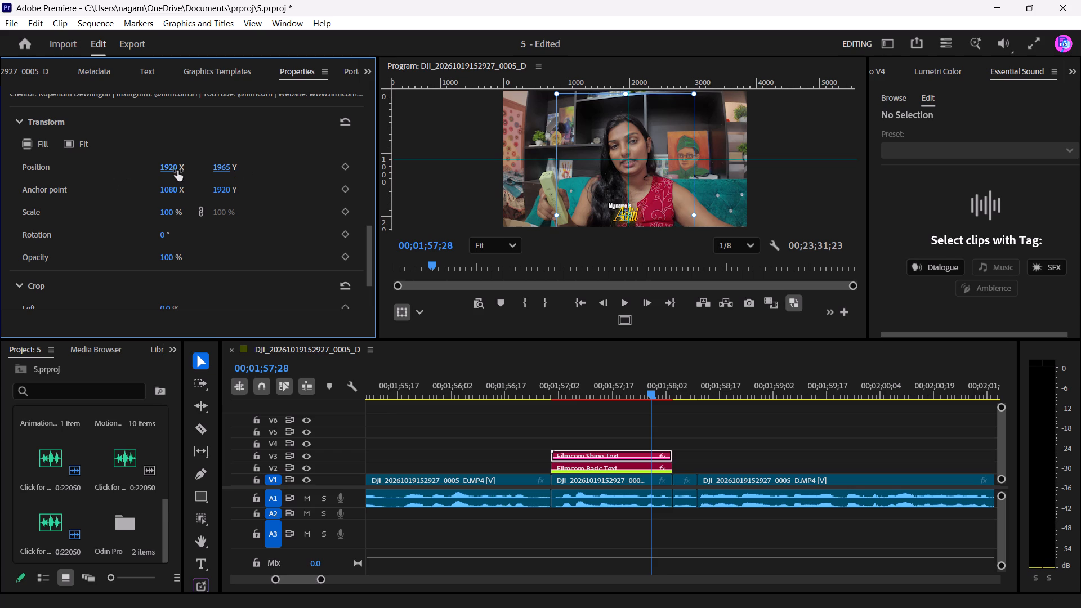
Shift the Filmcom Shine Text graphic horizontally by setting its Transform position X to 1942, and check it in full screen.
drag(175, 172, 189, 169)
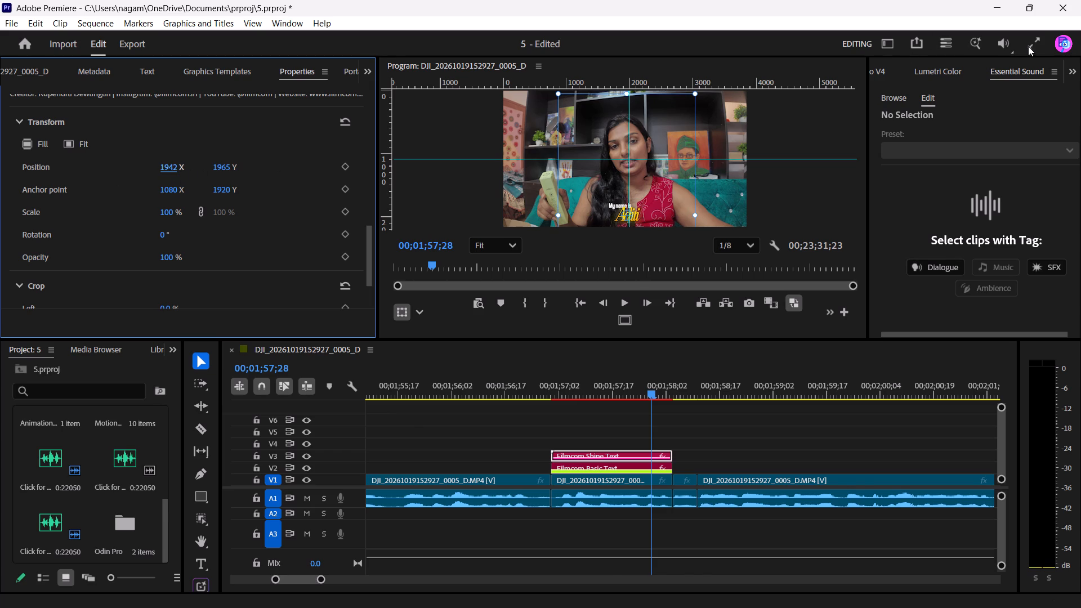
click(1034, 45)
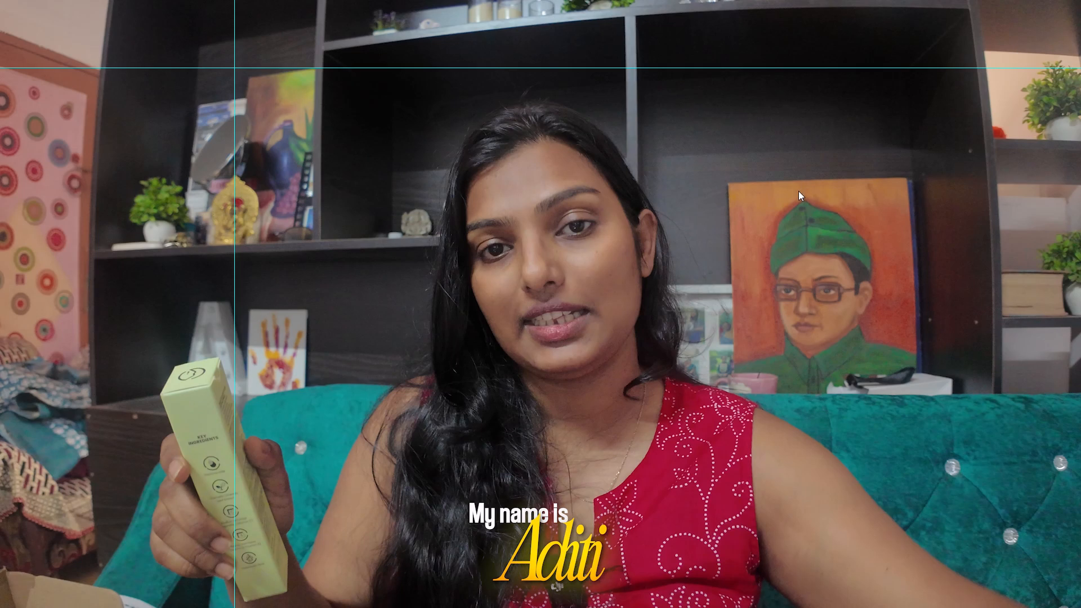
key(Escape)
With the playhead at the text graphics' start, 00;01;57;00, open the mr.biss sfx folder in File Explorer and preview one of its files.
click(552, 391)
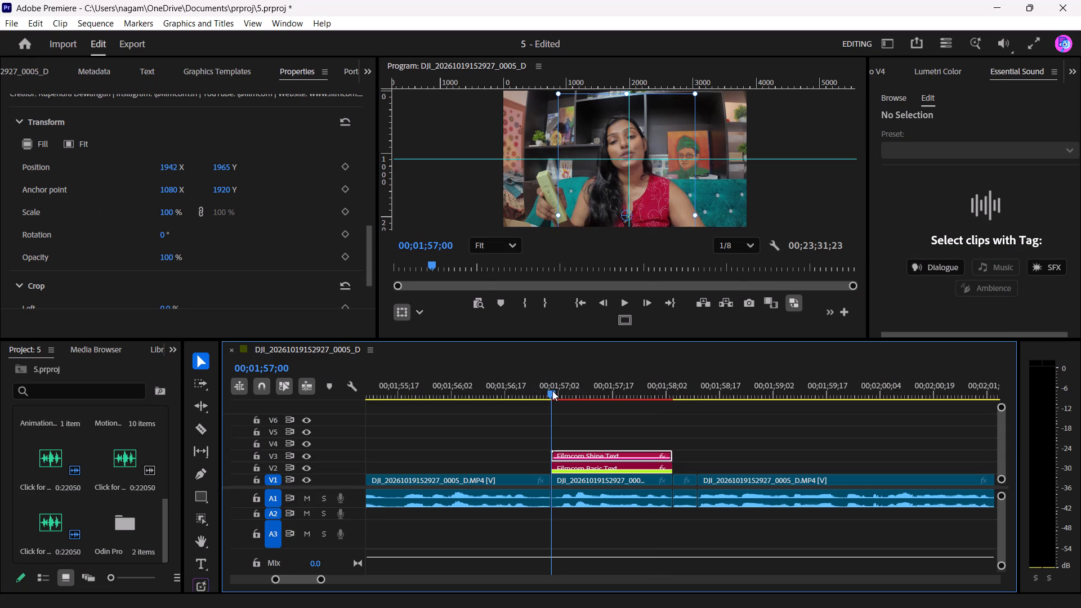
key(alt+Tab)
key(alt+Tab)
key(alt+Tab)
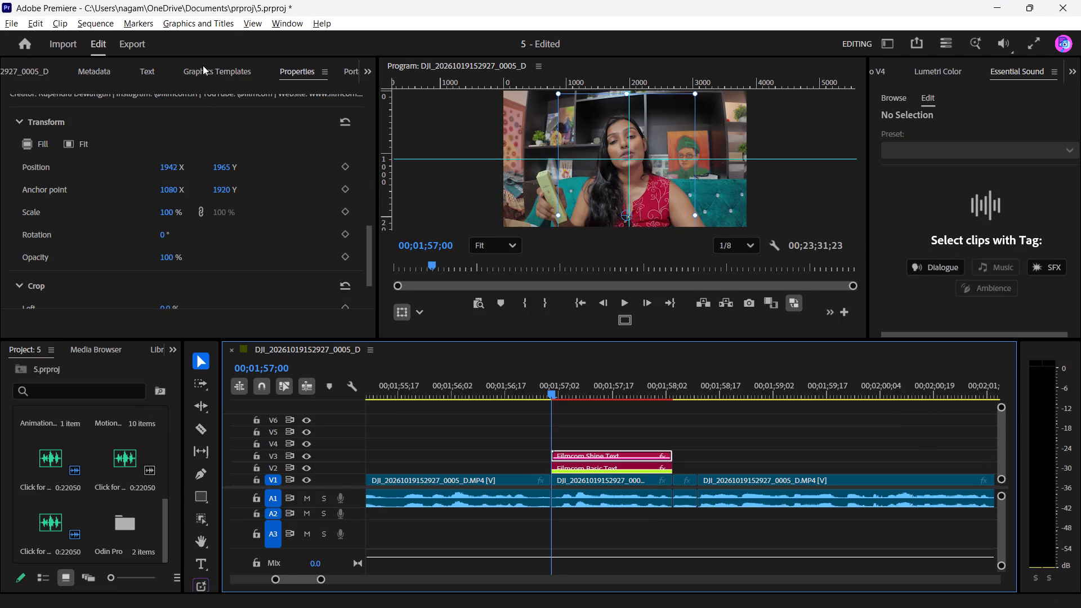
scroll(203, 65, up, 7)
scroll(203, 65, down, 4)
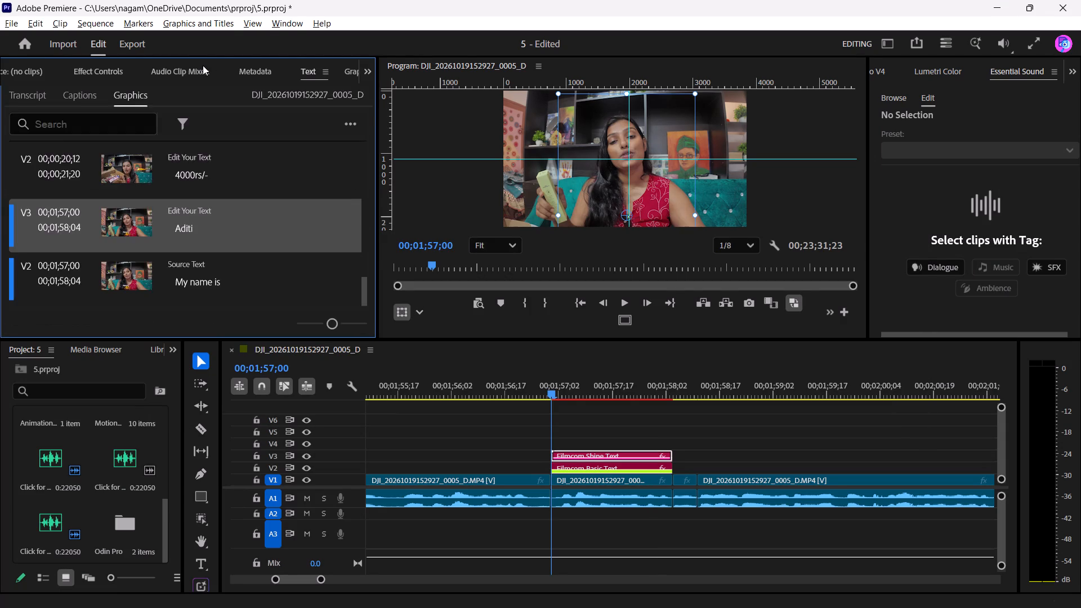
scroll(203, 65, down, 3)
click(331, 107)
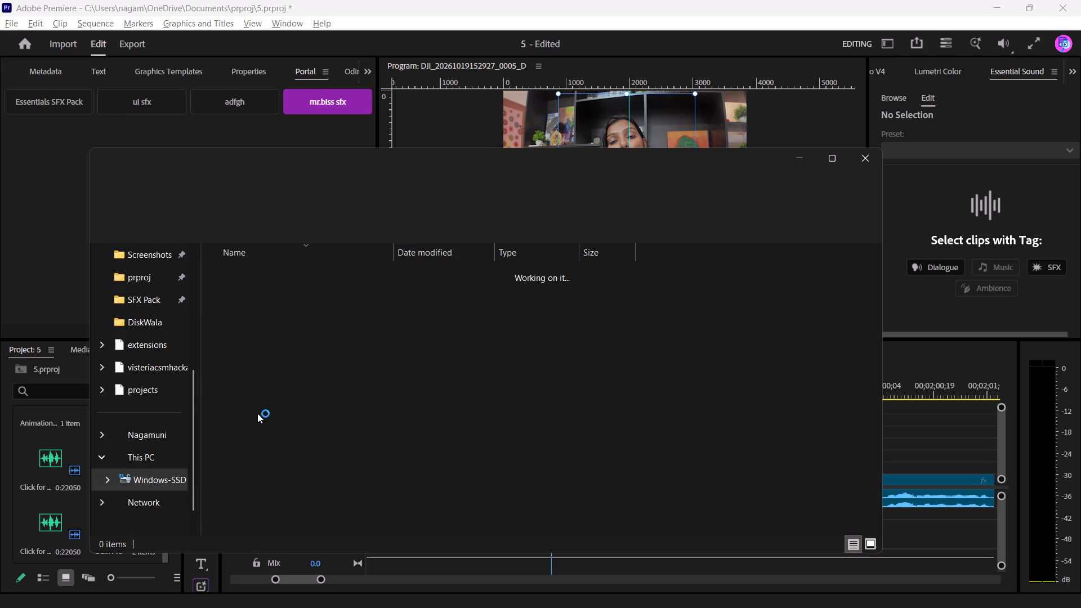
double_click(279, 327)
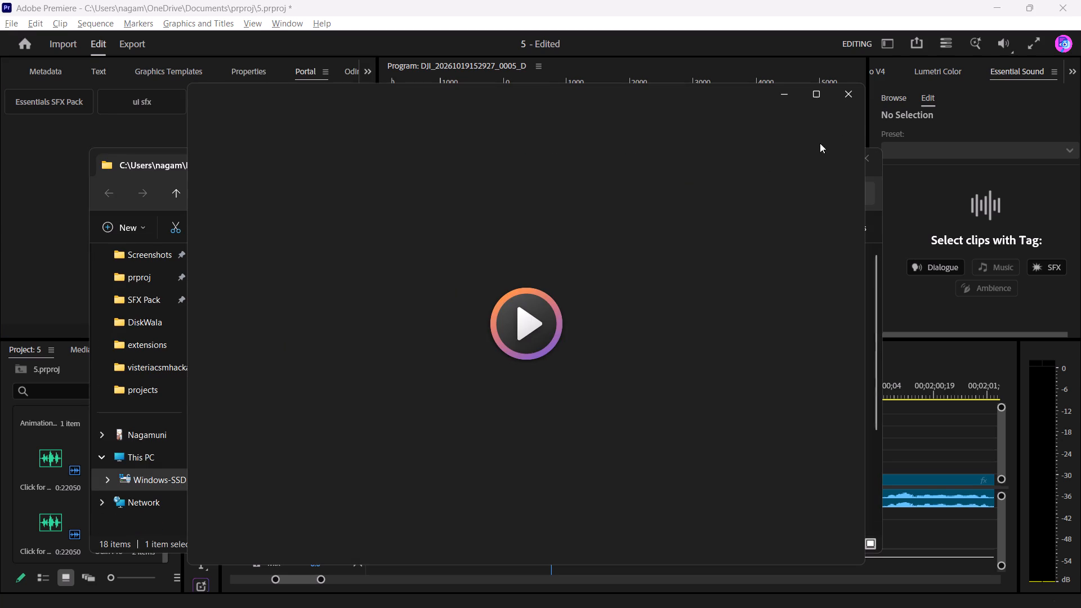
Close the audio preview and place Click for text 1.wav from the mr.biss sfx folder on A2 at 00;01;57;00, under the titles.
click(845, 93)
drag(263, 329, 550, 486)
key(alt+Tab)
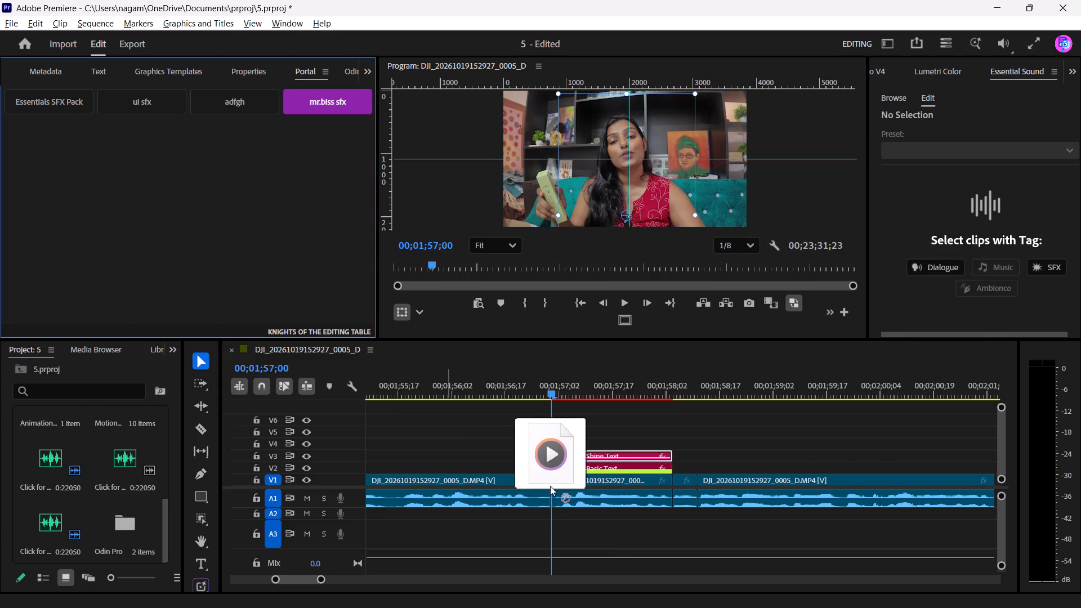
drag(550, 486, 547, 517)
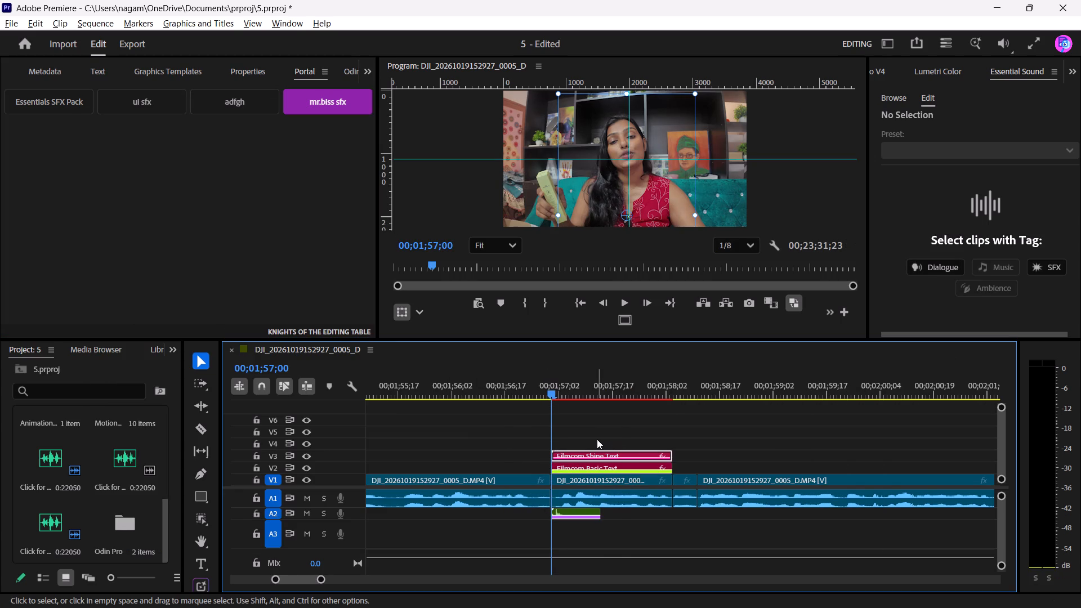
Play the titles with the added sound effect from 00;01;57;00 and move the playhead to the cut at 00;01;58;11.
key(space)
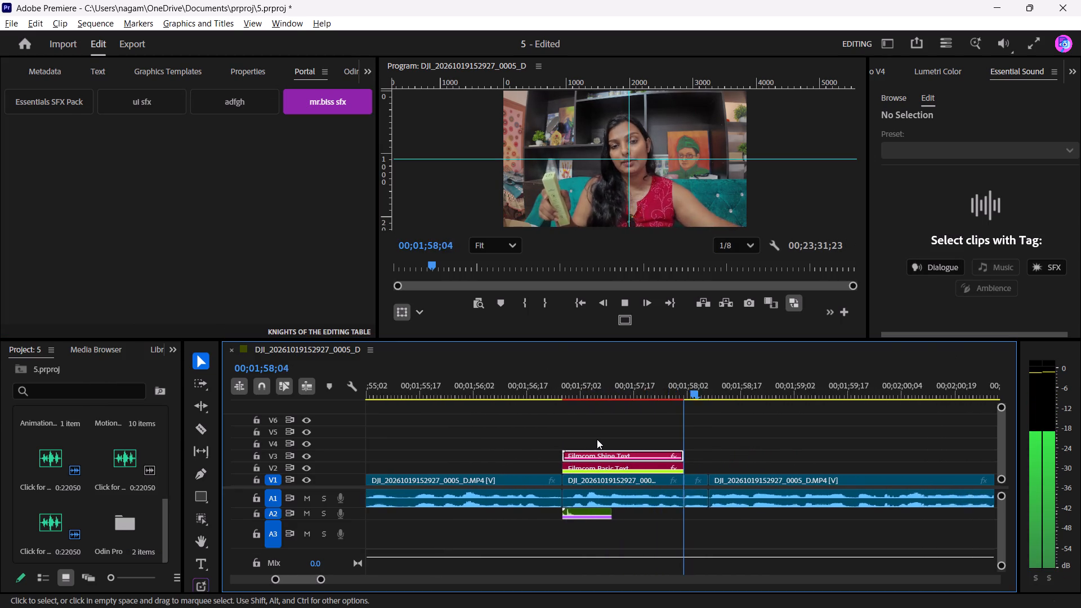
key(space)
click(641, 392)
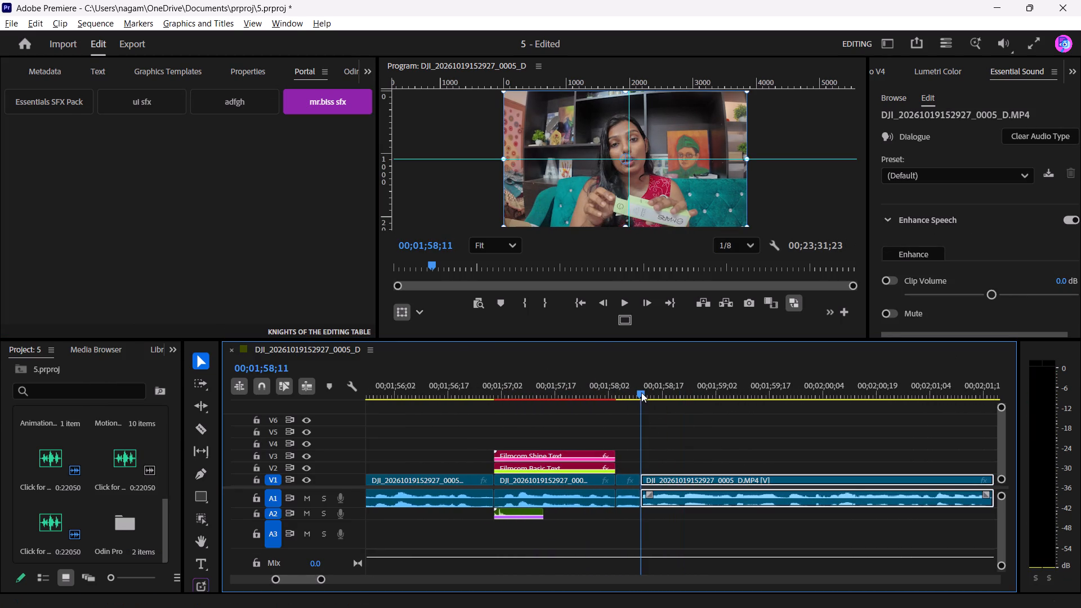
Close the mr.biss sfx folder window.
key(alt+Tab)
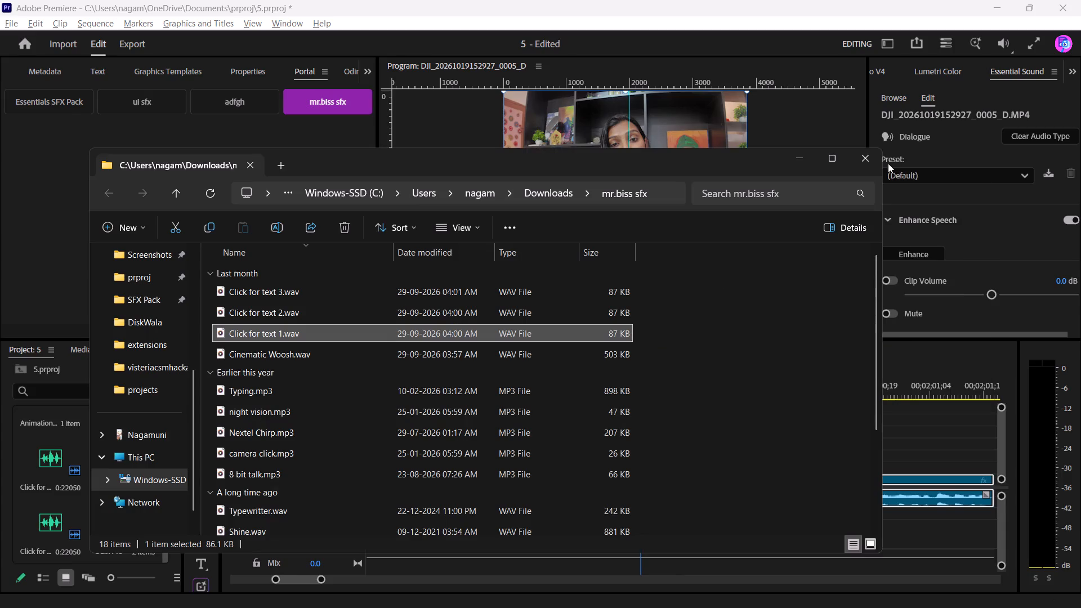
click(866, 157)
Switch to Google Chrome and search Google Images for "tripura".
key(c)
click(359, 194)
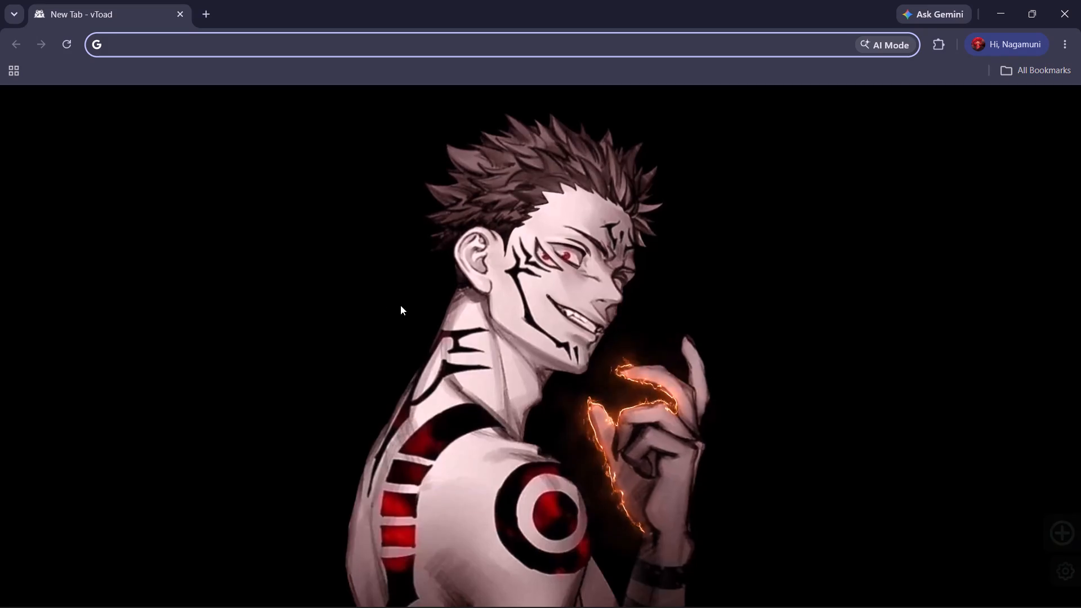
text(tri)
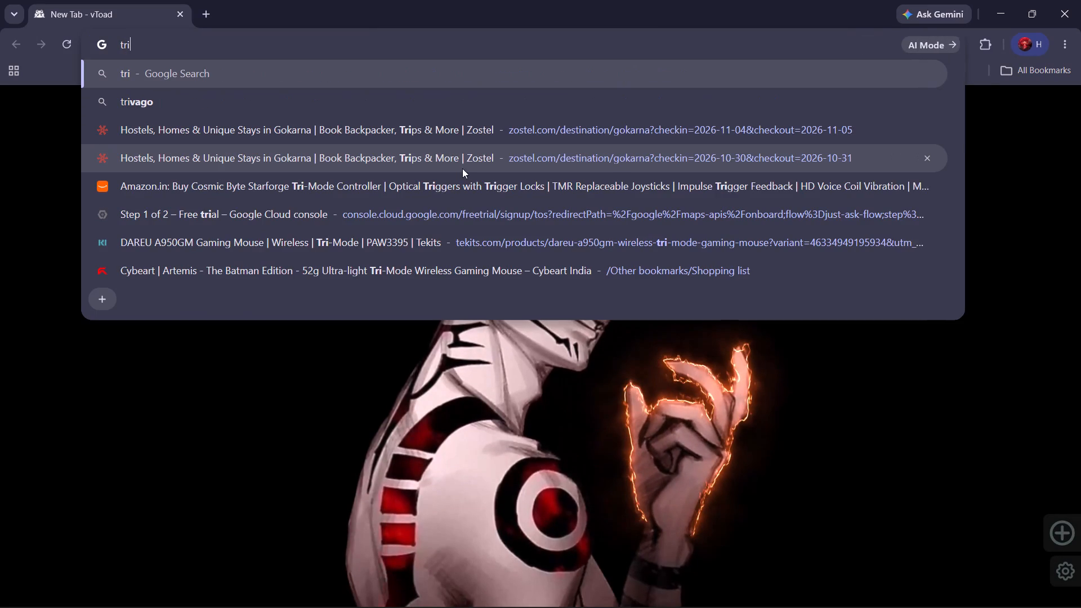
text(pura)
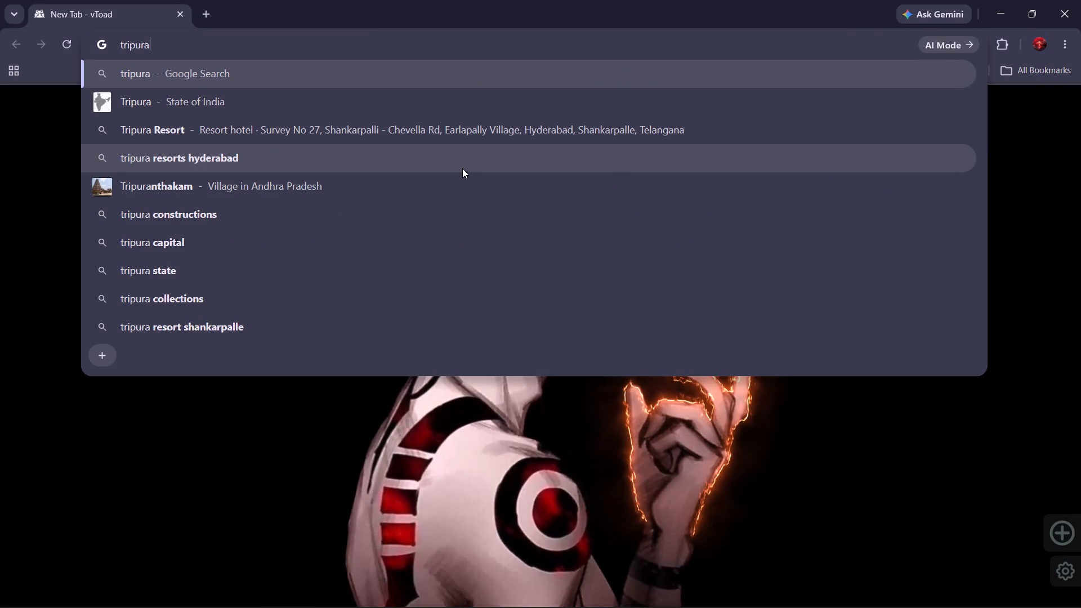
key(Return)
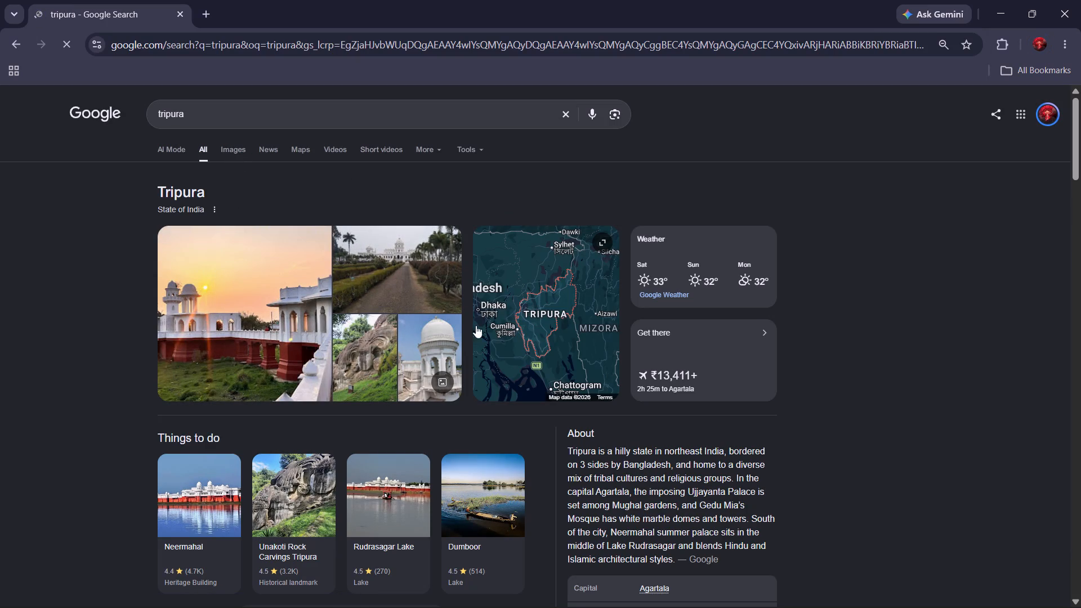
click(235, 152)
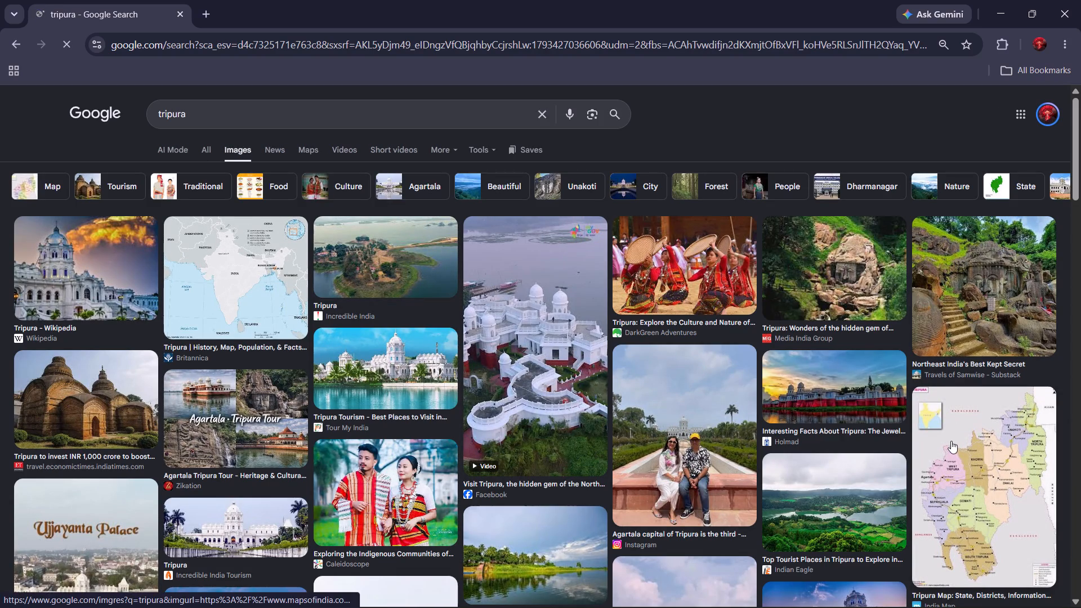
Browse the Tripura image results for usable visuals and preview the Britannica map of India.
scroll(442, 390, down, 3)
scroll(442, 390, up, 1)
scroll(442, 390, down, 2)
scroll(444, 390, up, 1)
scroll(444, 390, down, 1)
scroll(444, 390, up, 1)
scroll(284, 272, up, 3)
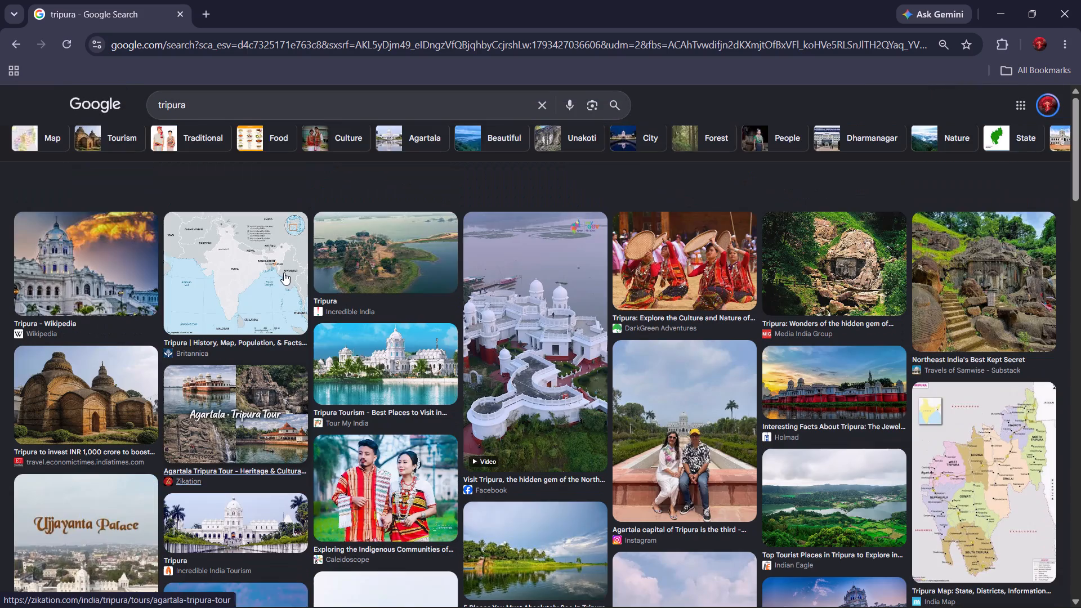
scroll(284, 272, up, 3)
click(244, 285)
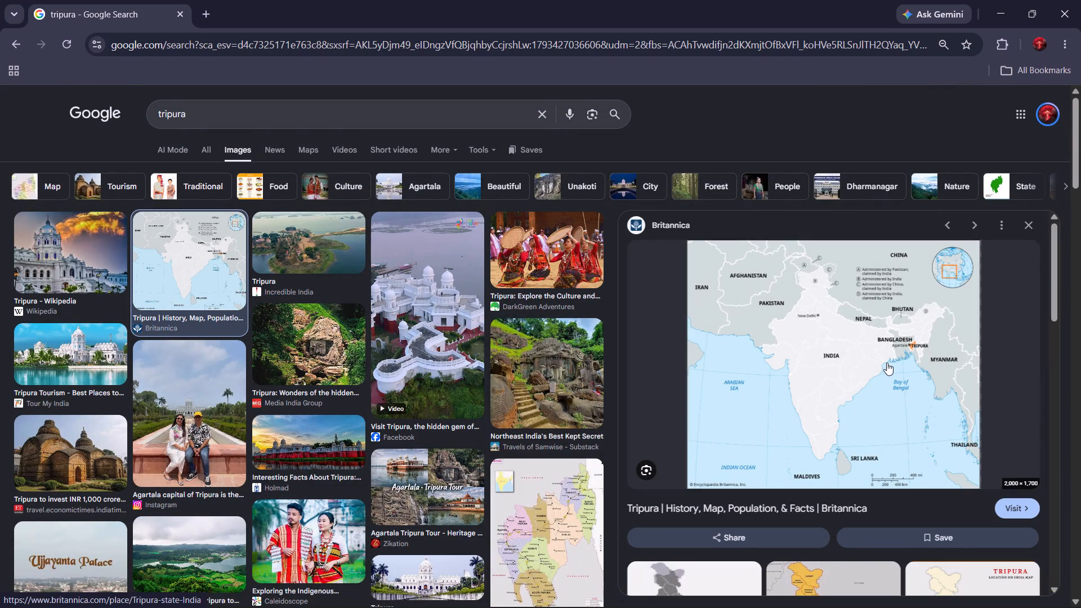
click(1024, 225)
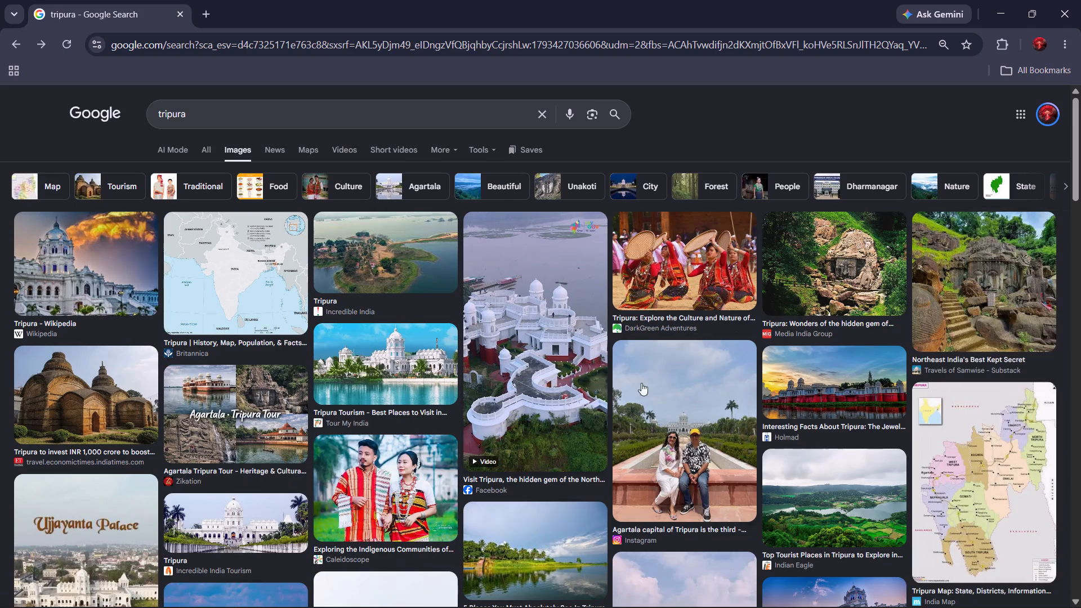
scroll(435, 436, down, 7)
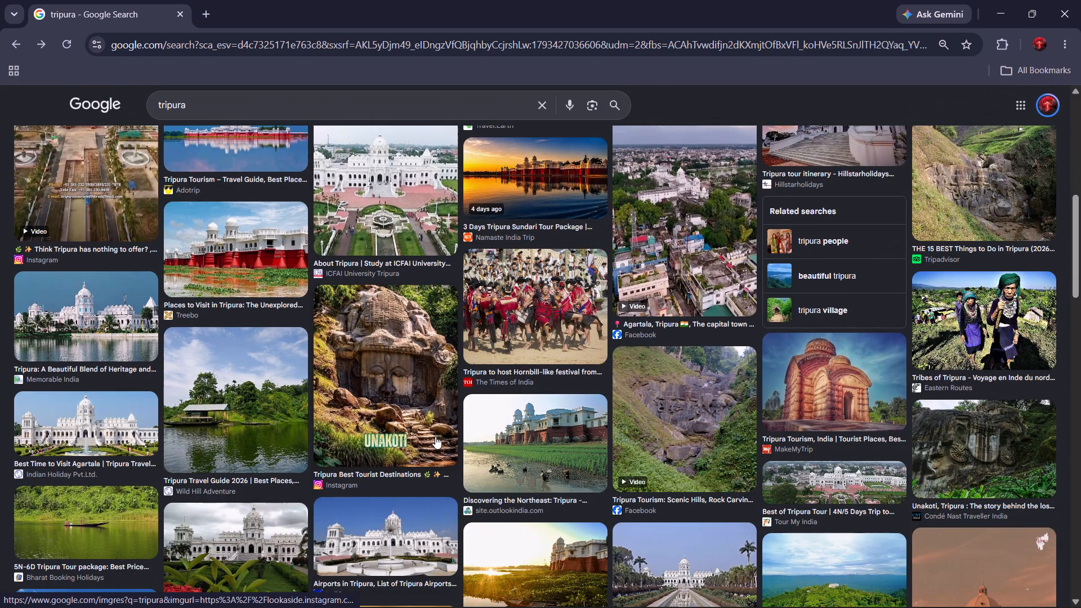
scroll(435, 436, up, 1)
scroll(435, 436, down, 1)
scroll(435, 436, up, 10)
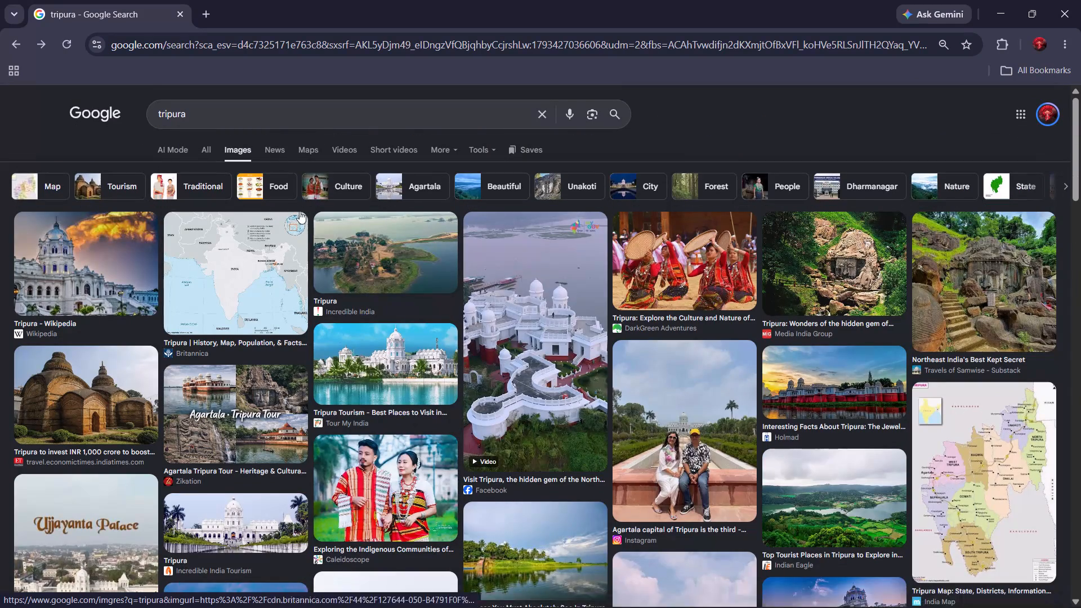
click(216, 119)
key(space)
text(is)
key(space)
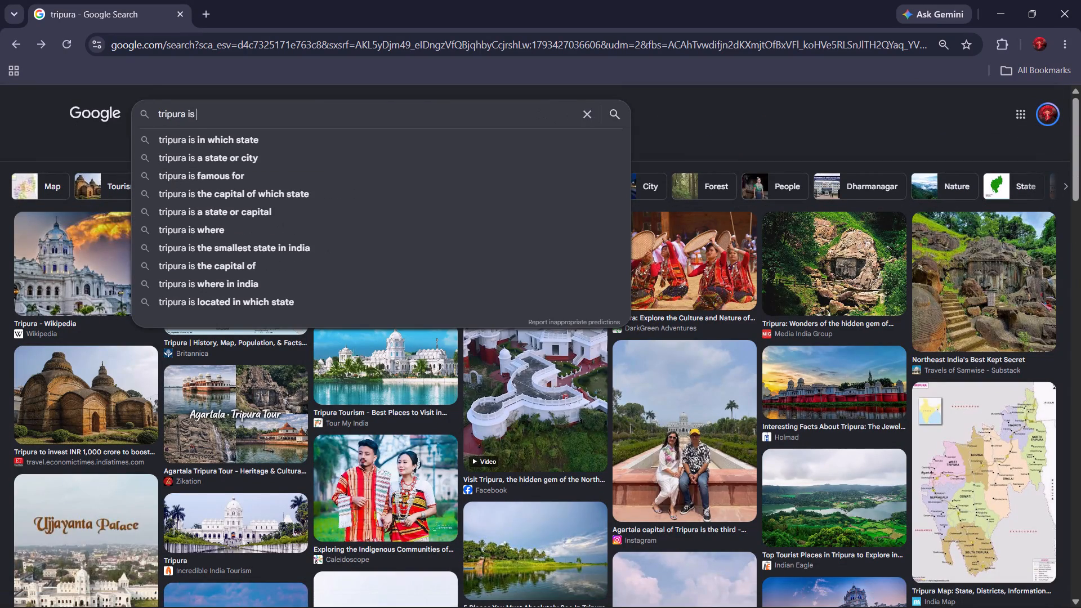
text(ben)
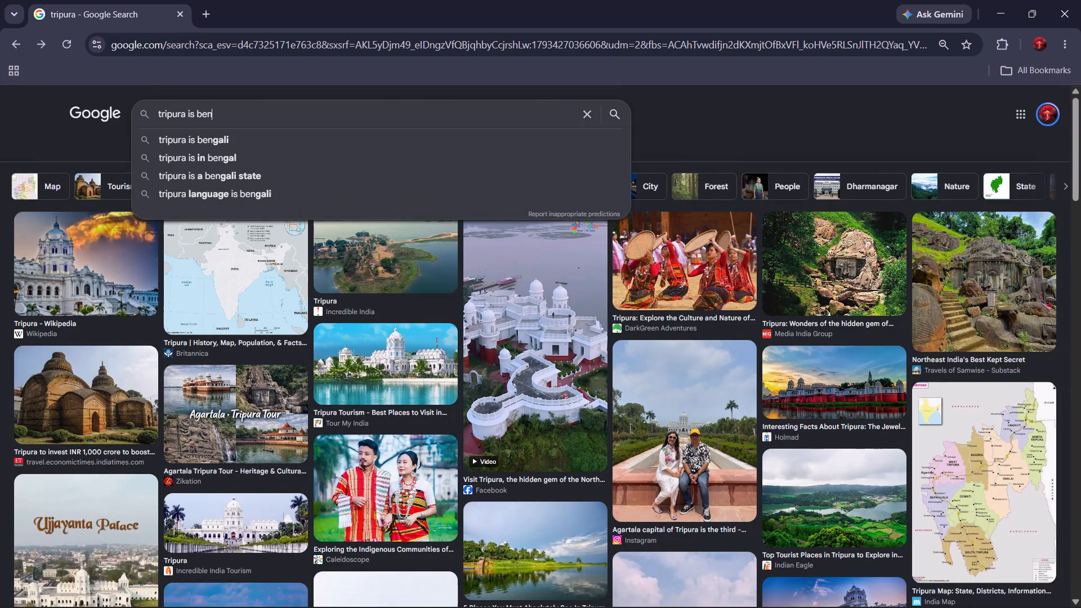
key(Down)
key(shift+question)
key(Return)
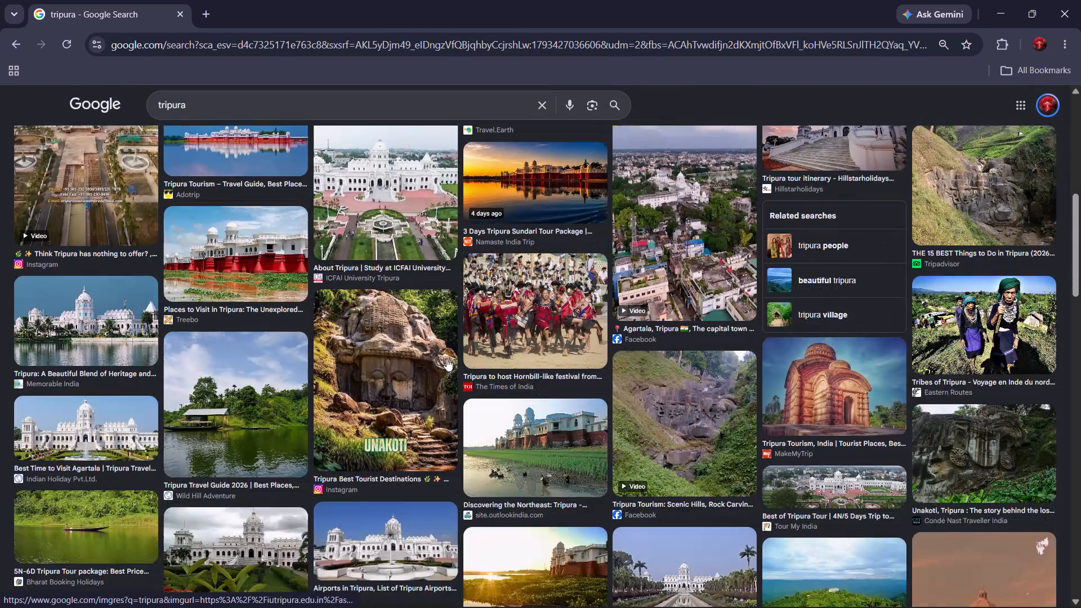
scroll(446, 359, down, 5)
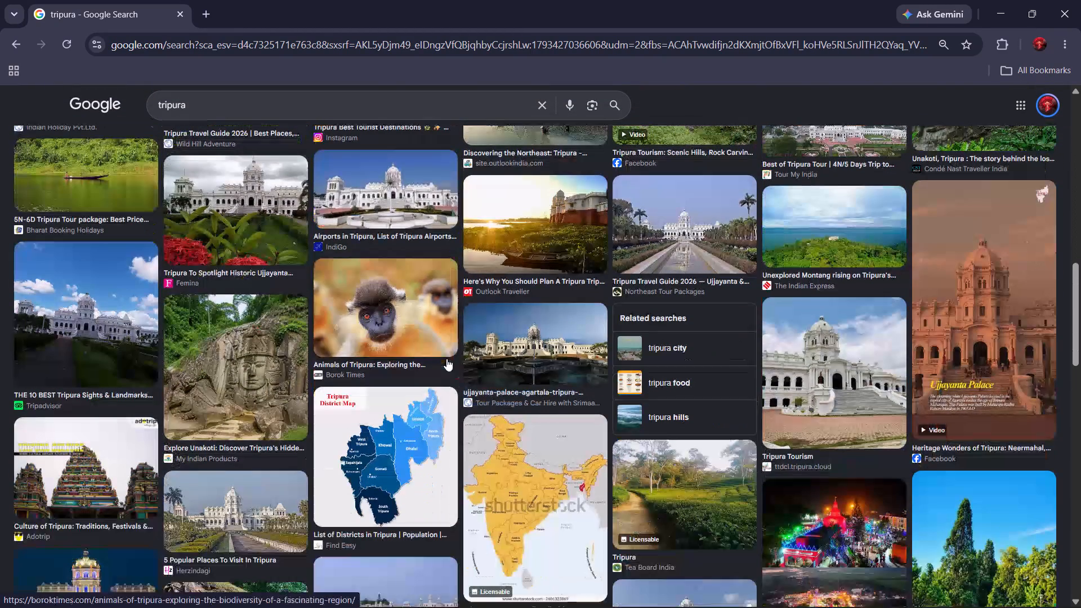
Search for "editable map animation" in a new tab and close the tripura search tab.
key(ctrl+t)
text(edit)
text(able map)
key(space)
text(animation)
key(Return)
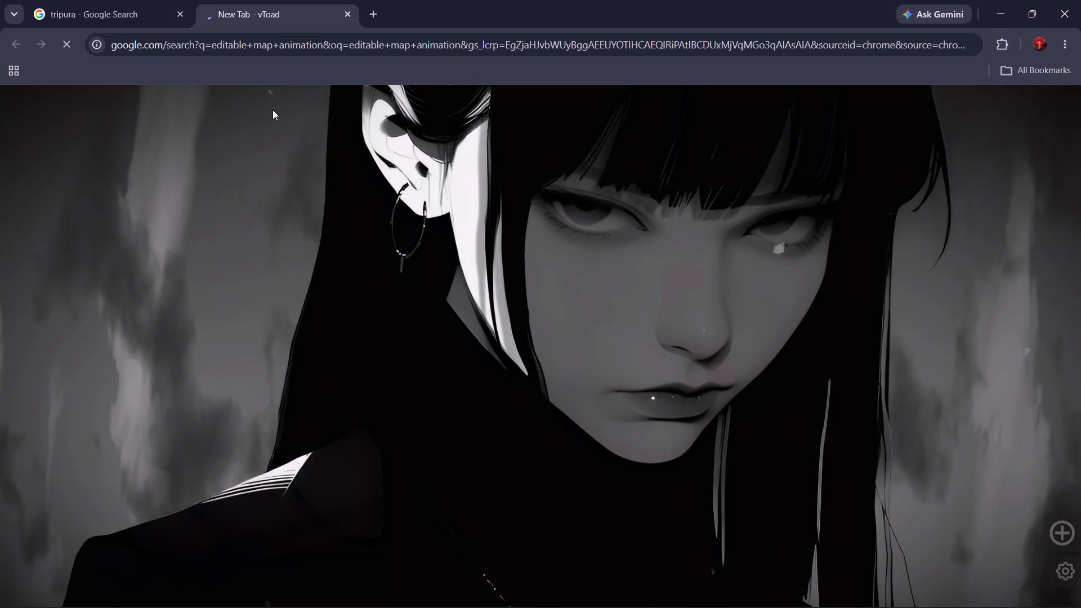
click(178, 17)
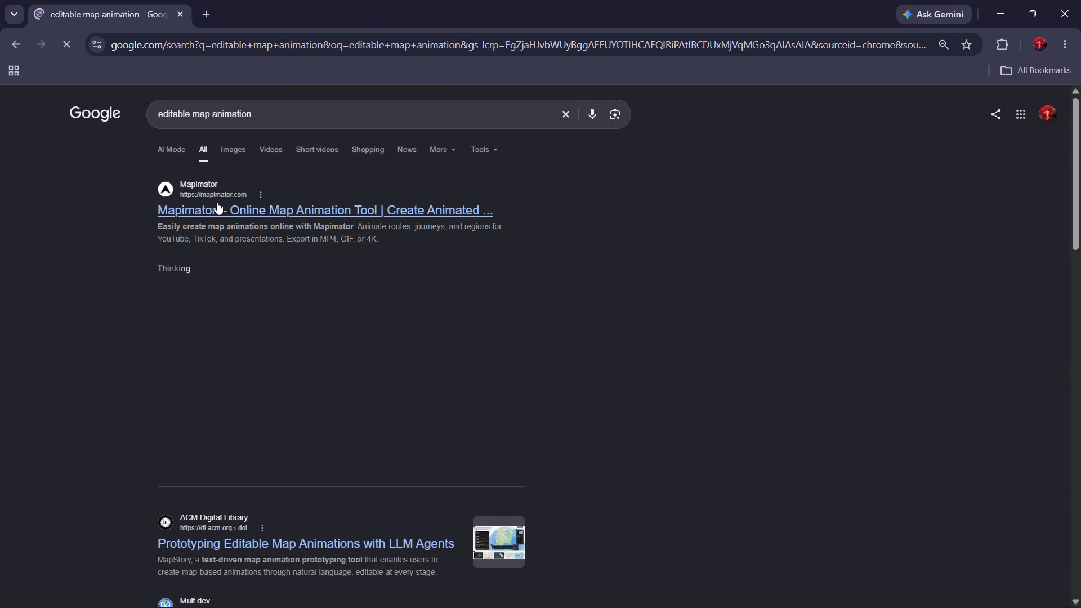
Open the Mapimator site from the results and launch its studio for creating a first map animation.
click(217, 202)
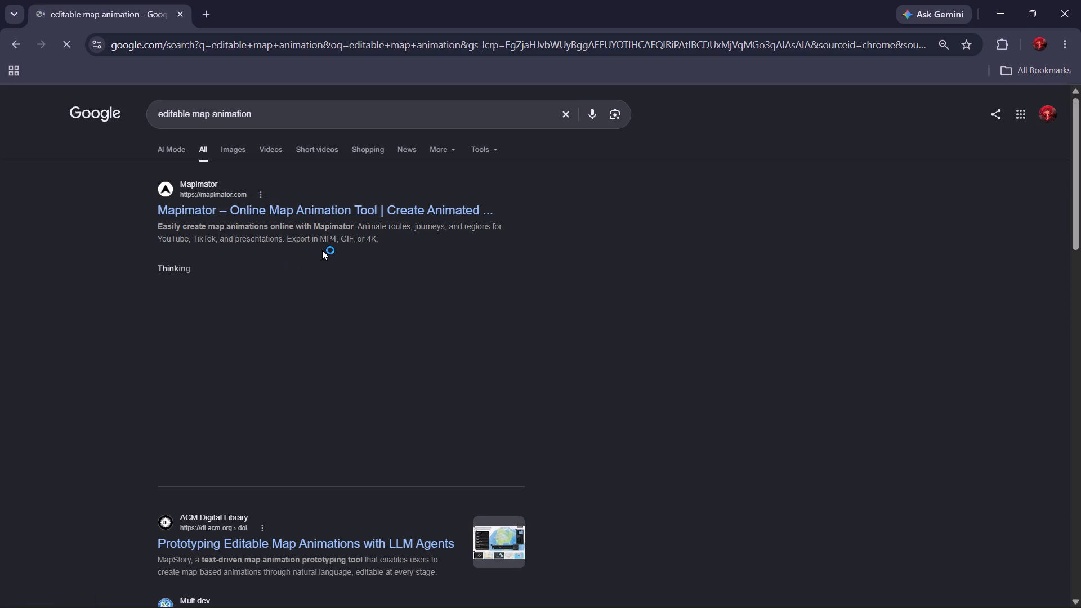
key(alt+Tab)
key(alt+Tab)
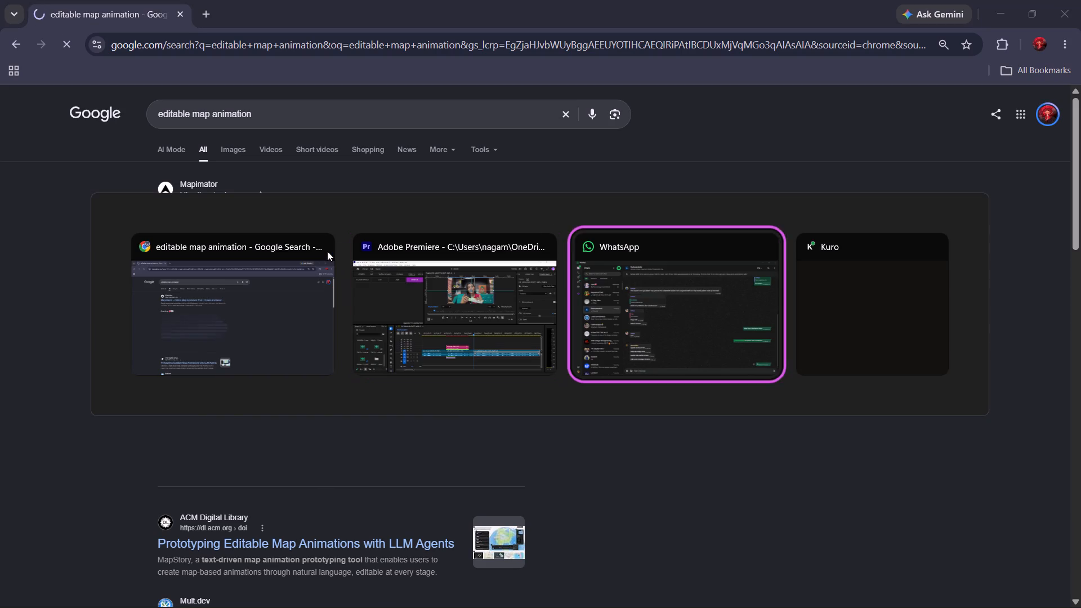
key(alt+Tab)
key(alt+Tab)
click(284, 212)
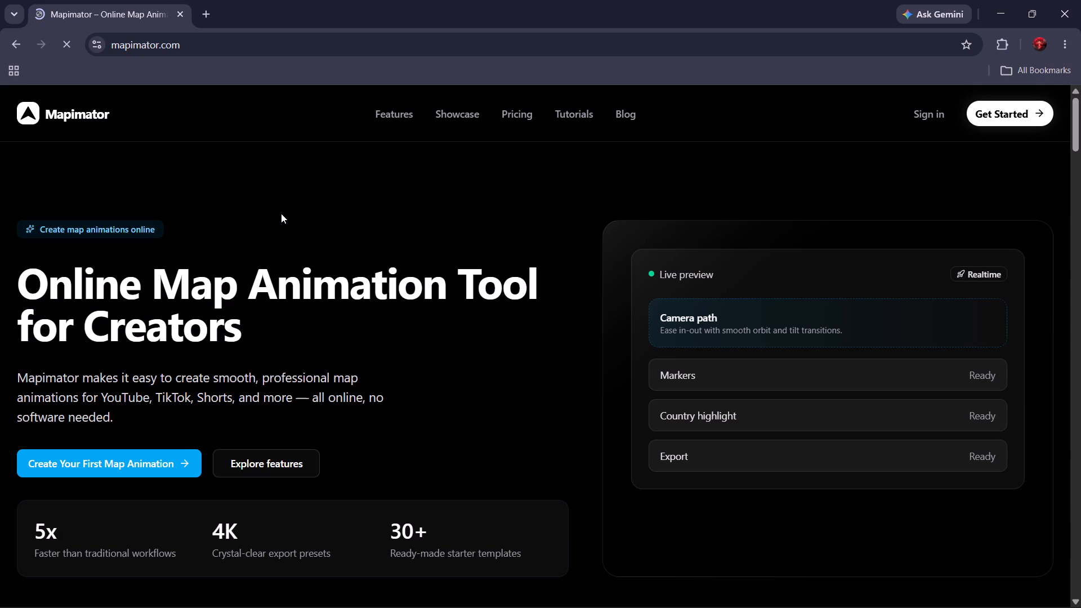
click(99, 471)
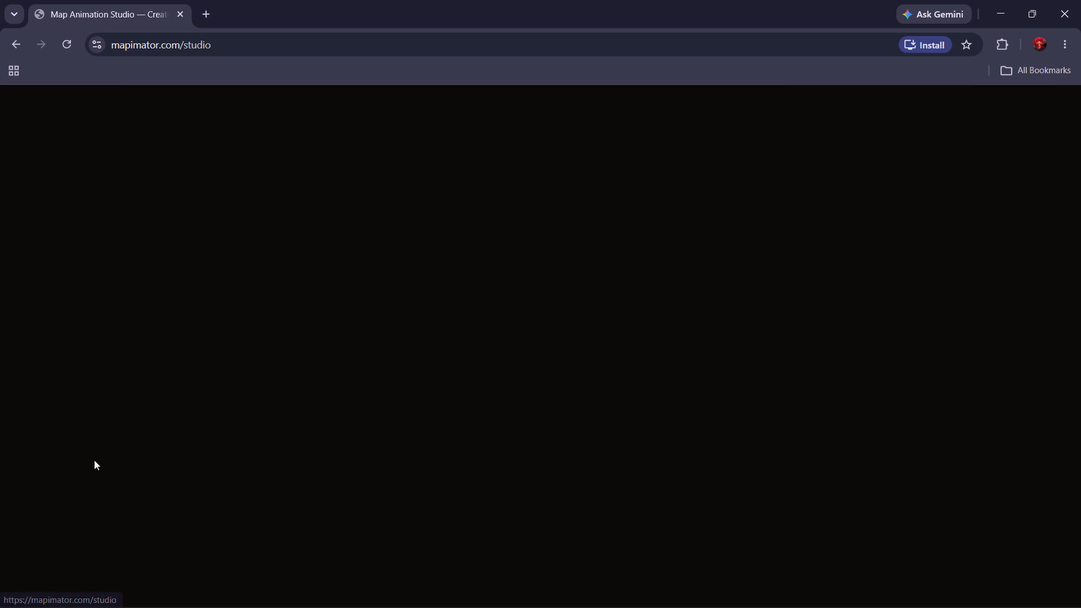
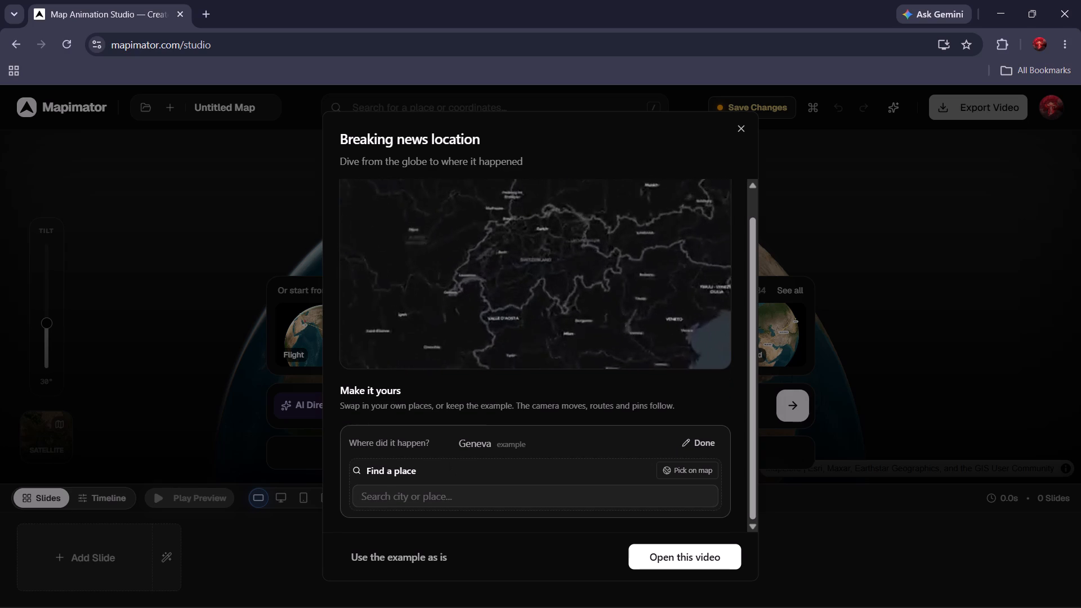
Set the Breaking news location template's place to Tripura, India, and create the map video from it.
click(401, 499)
text(tr)
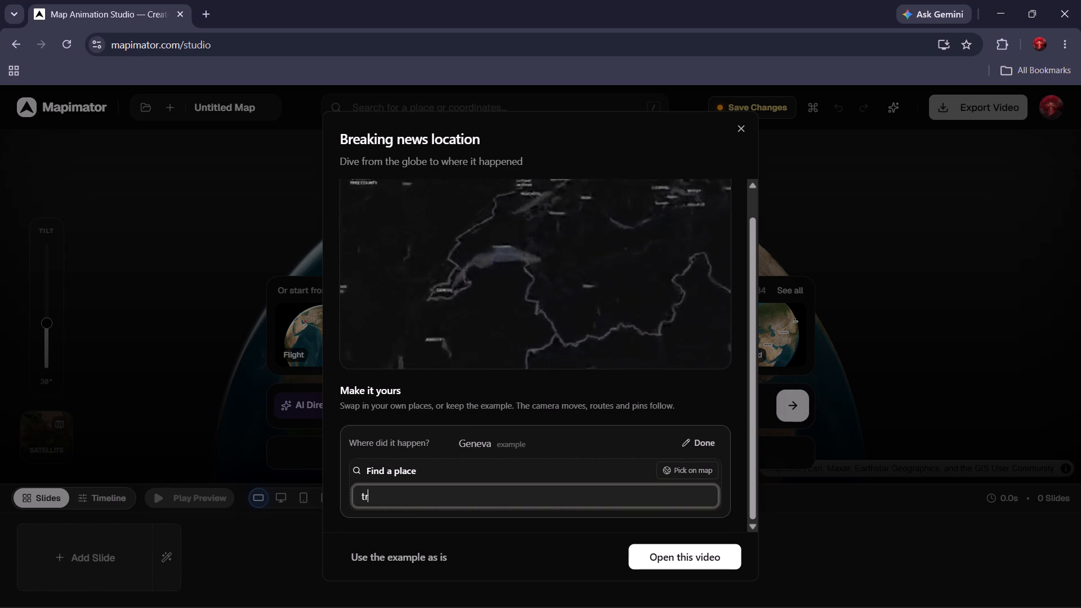
text(iput)
key(BackSpace)
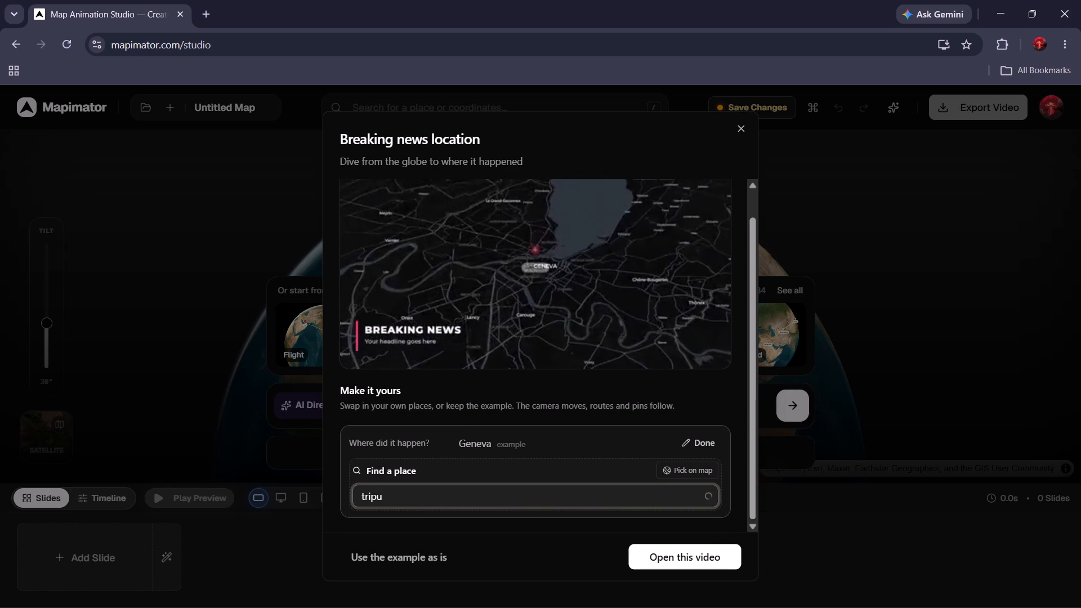
text(ra)
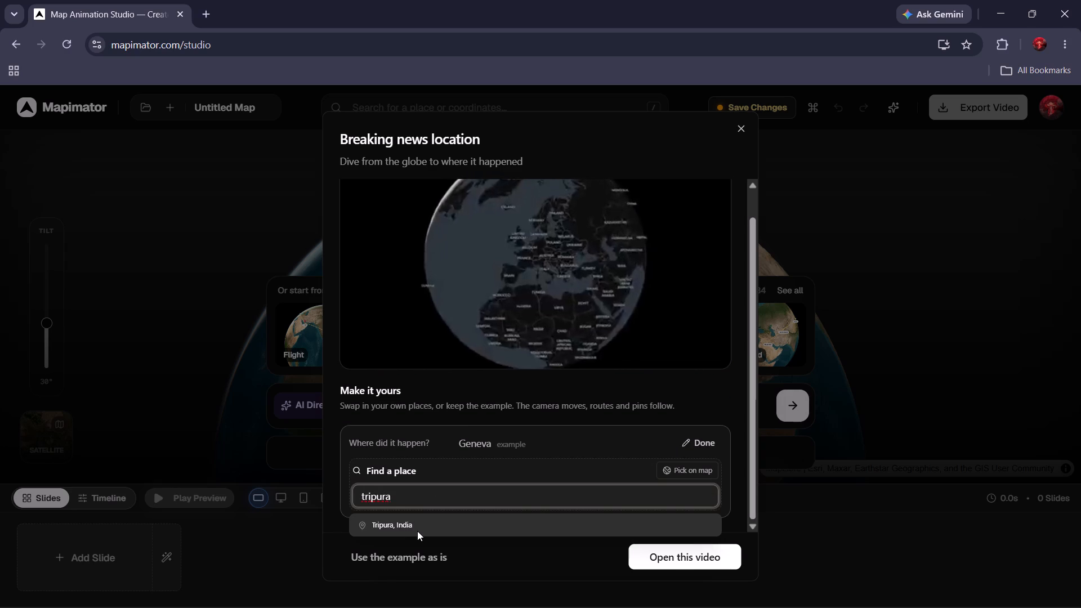
click(419, 521)
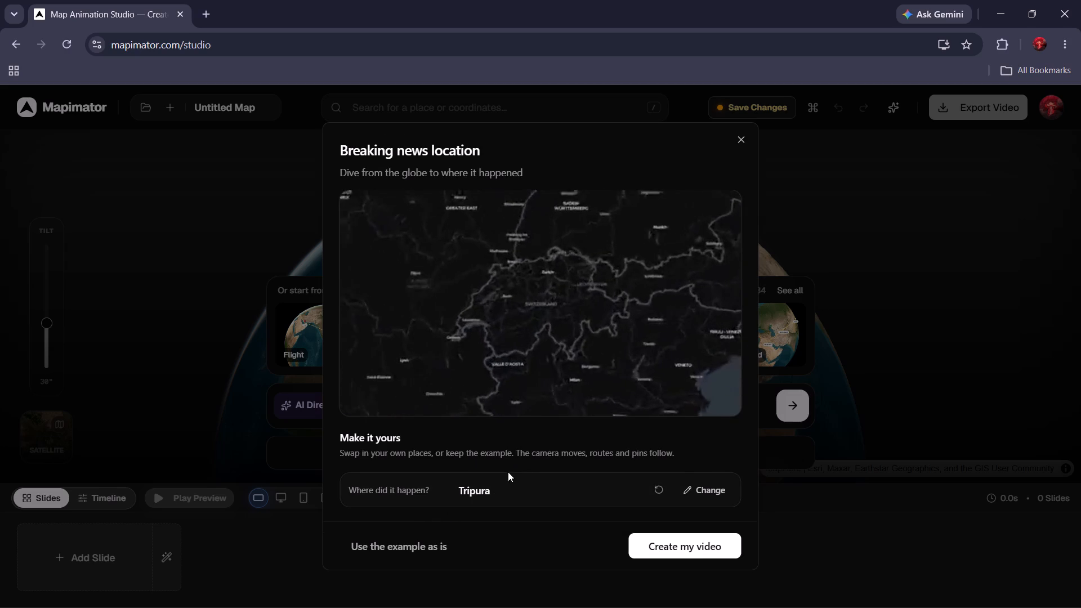
scroll(584, 495, down, 4)
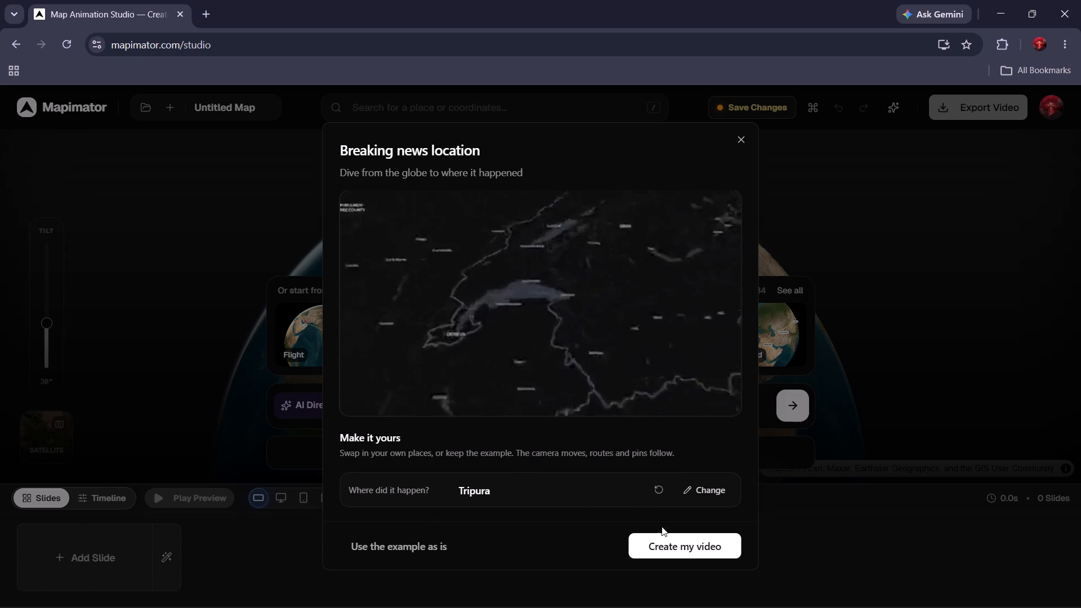
click(660, 554)
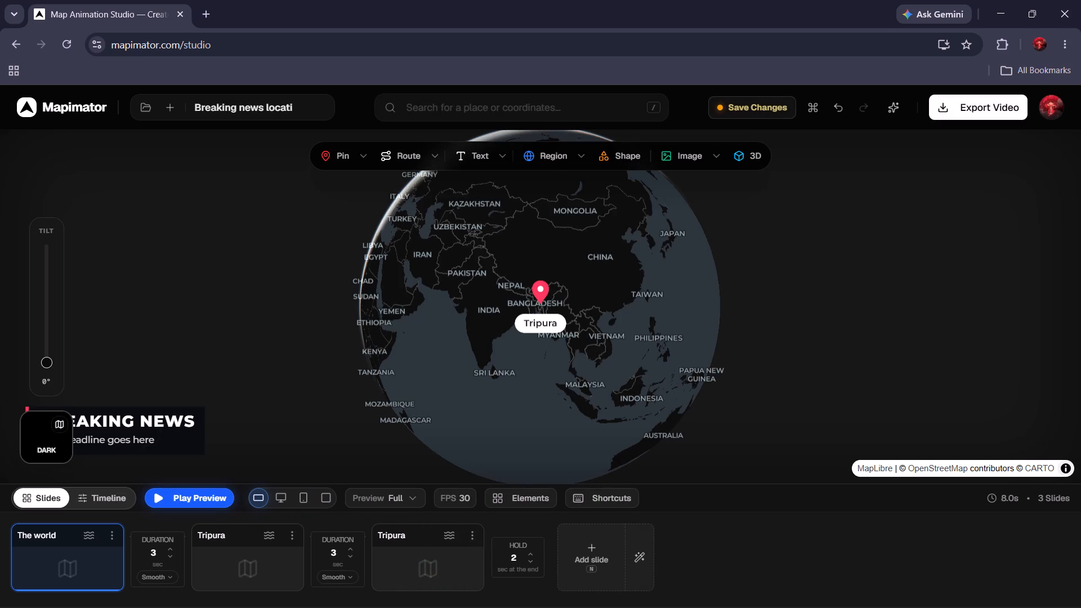
Play the preview of the generated Tripura map animation.
click(90, 507)
click(28, 516)
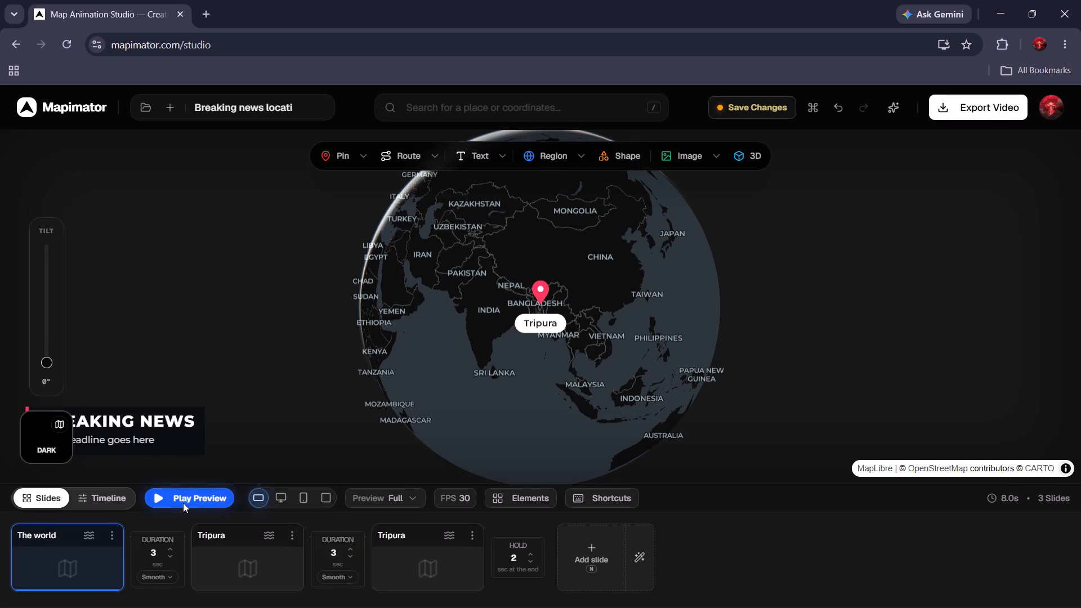
click(194, 501)
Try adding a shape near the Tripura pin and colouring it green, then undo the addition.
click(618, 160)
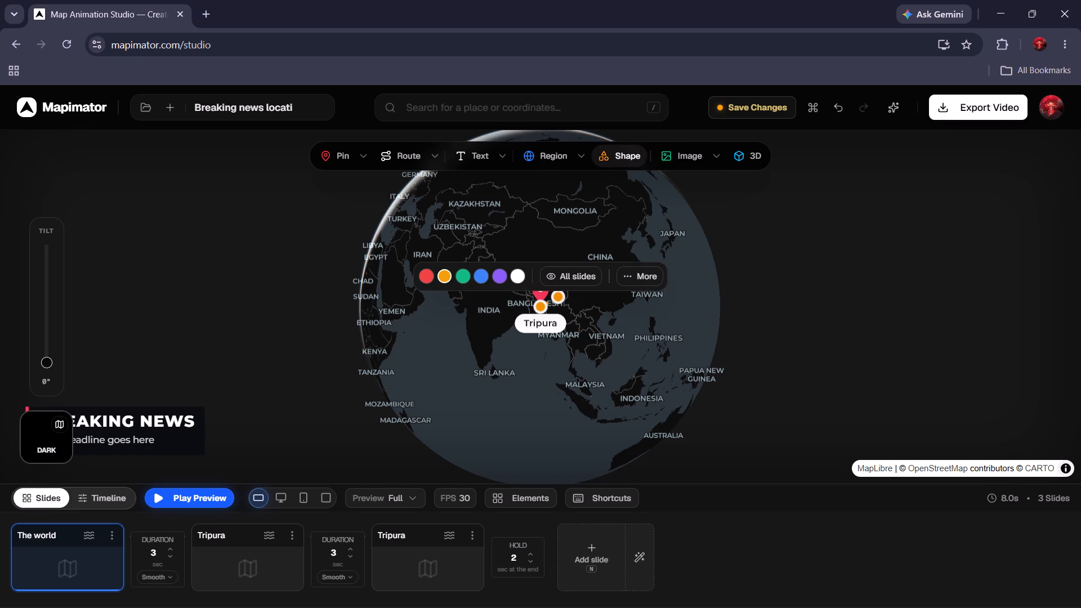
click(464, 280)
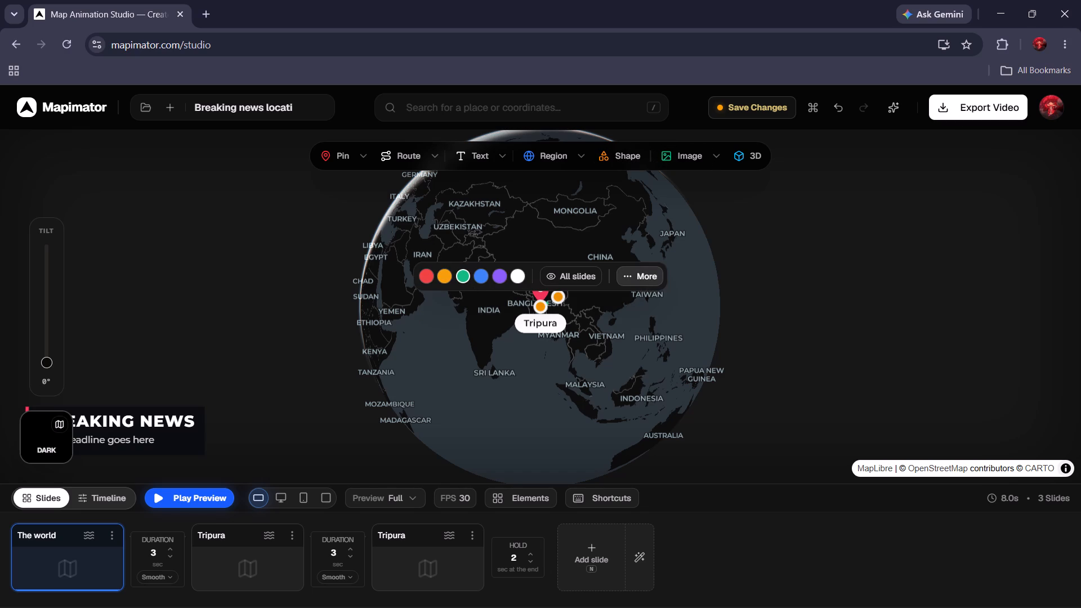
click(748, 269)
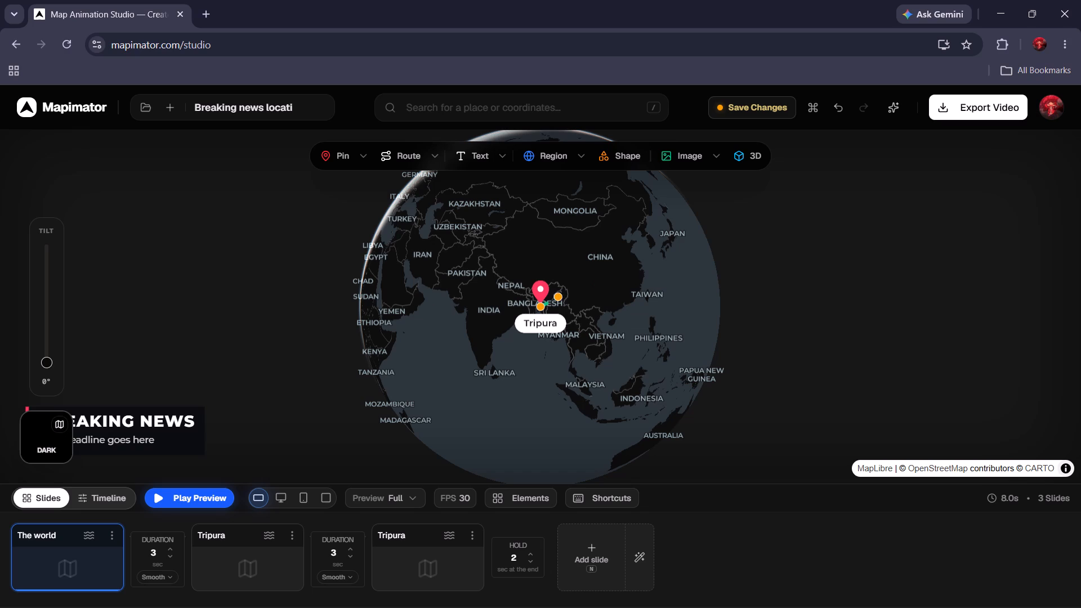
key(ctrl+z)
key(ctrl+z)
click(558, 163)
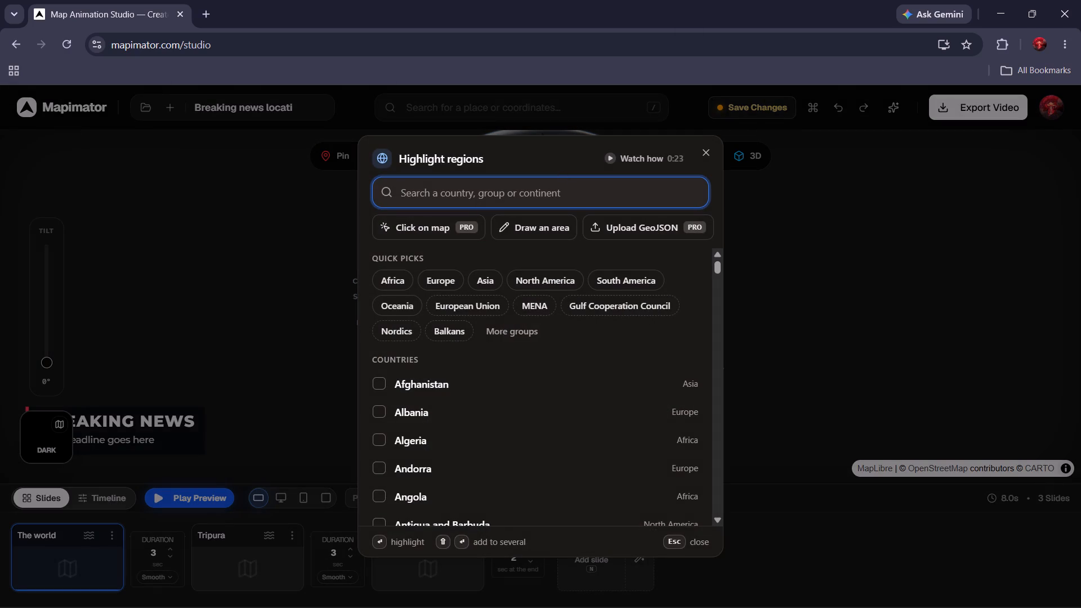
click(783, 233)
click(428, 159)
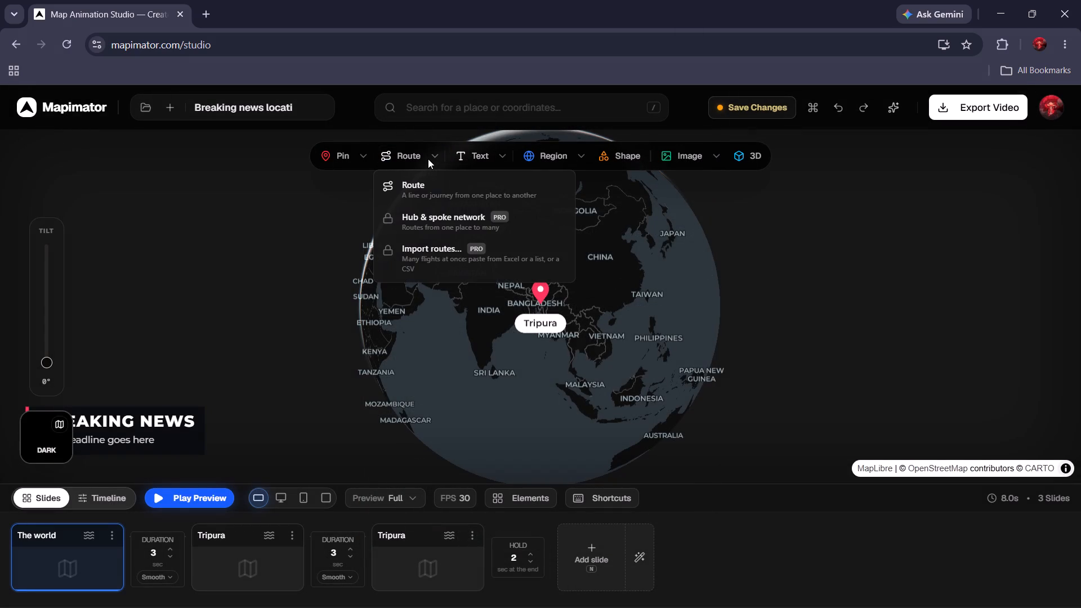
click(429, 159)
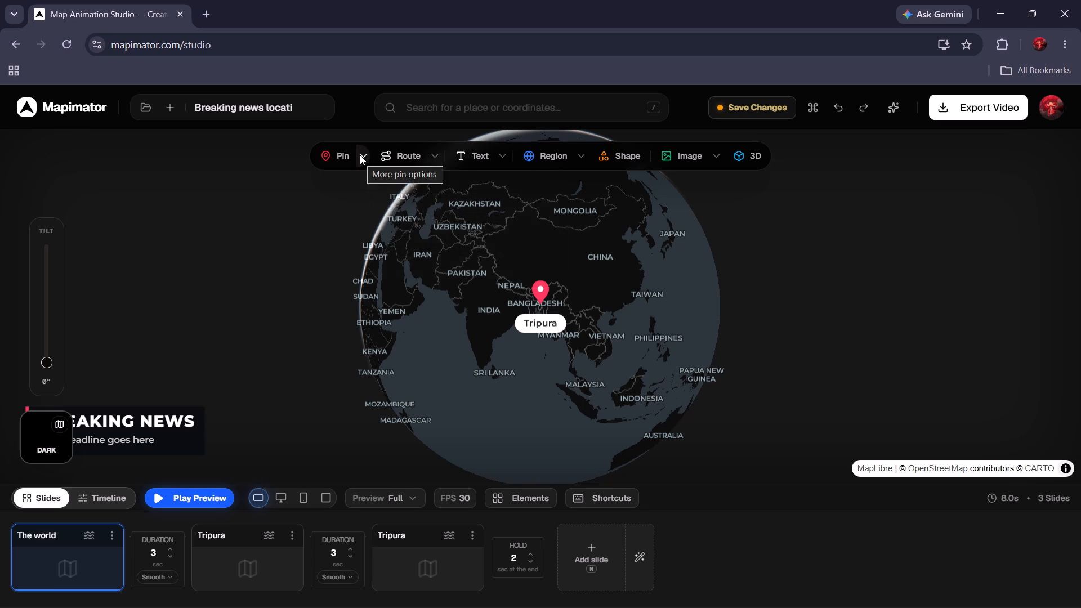
Export the map animation as a square MP4 at 480P and 30 FPS.
click(933, 102)
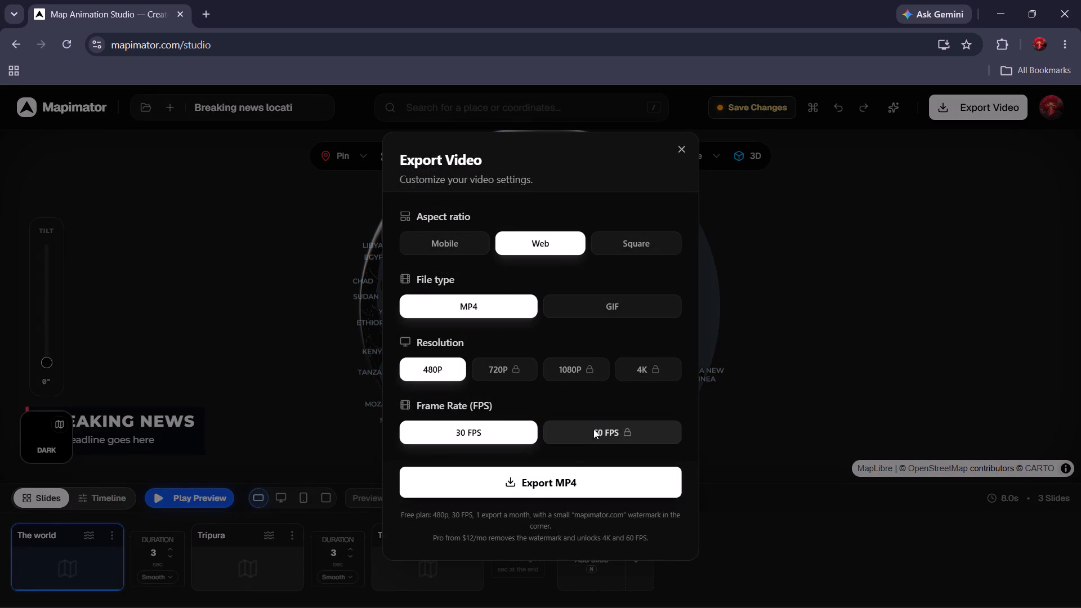
click(450, 248)
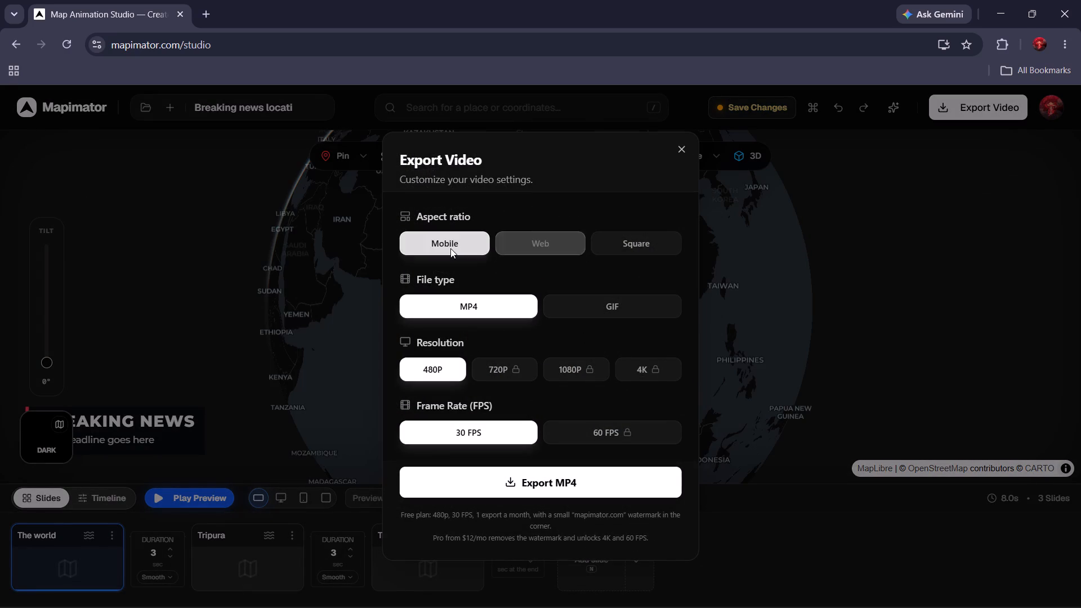
click(544, 245)
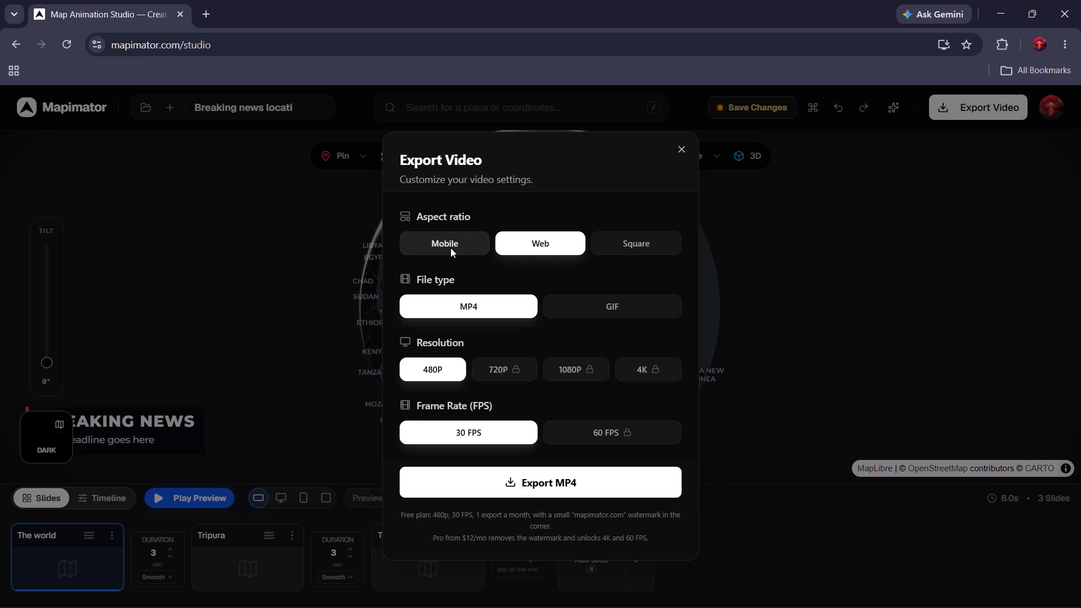
click(633, 239)
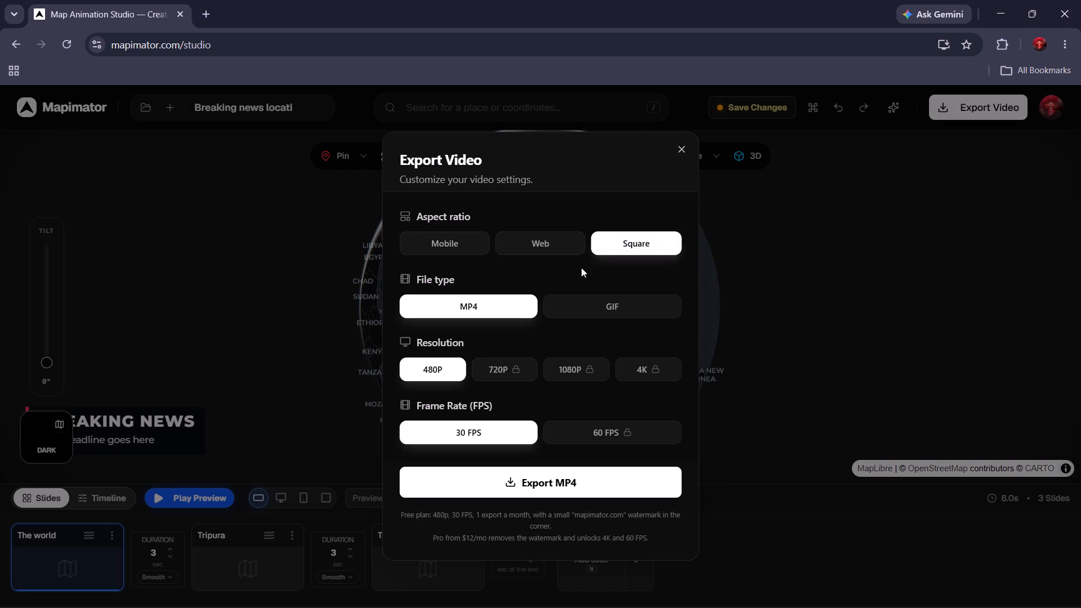
click(486, 485)
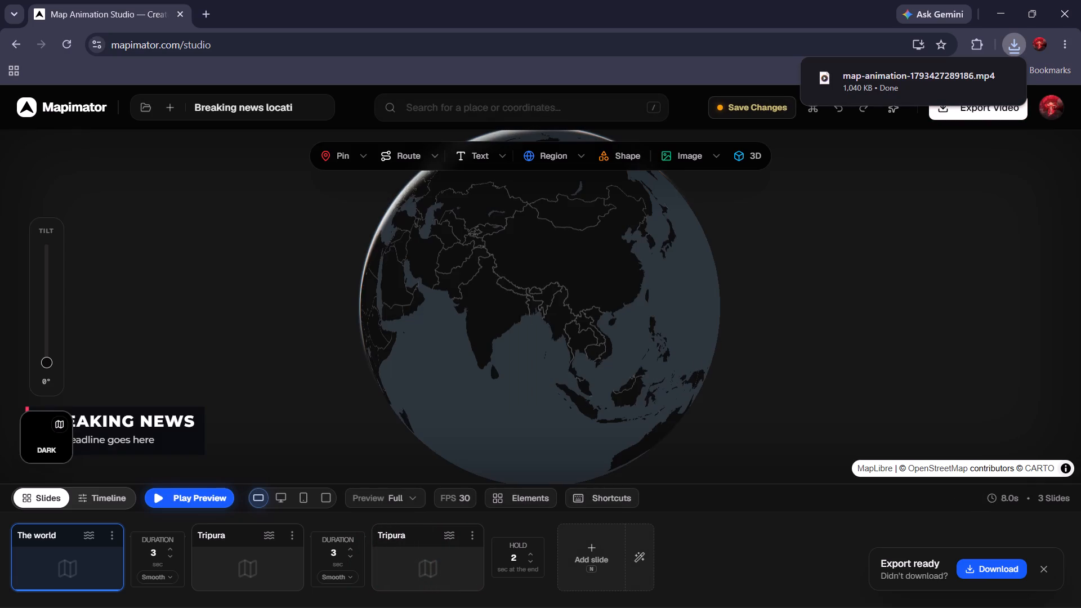
Switch to Premiere and import the exported map animation MP4 into the project's Odin Pro bin.
key(alt+Tab)
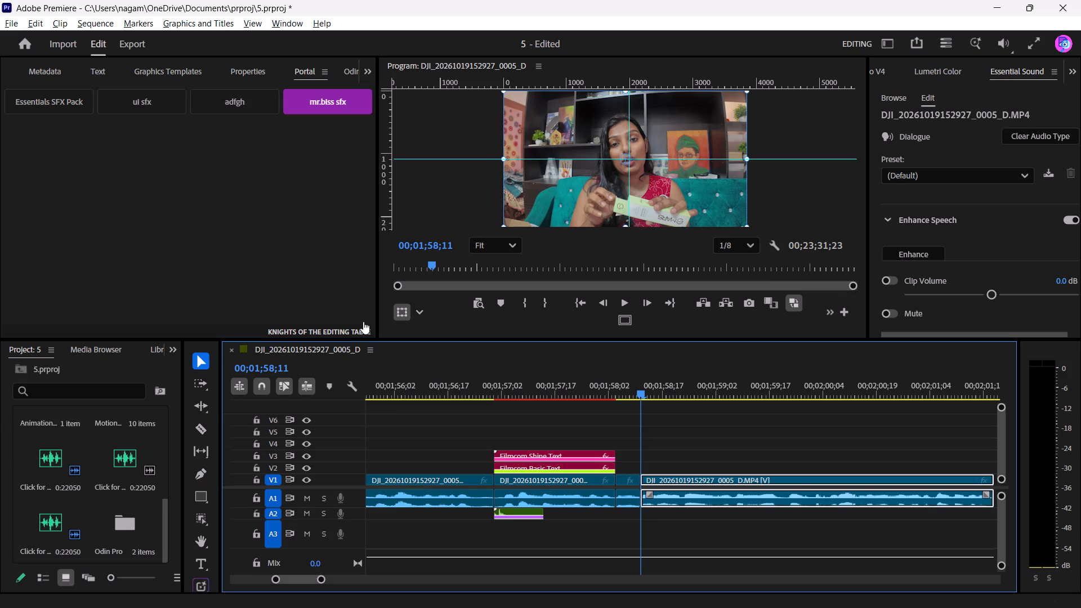
scroll(112, 515, down, 3)
scroll(112, 515, up, 1)
scroll(112, 515, down, 1)
double_click(117, 524)
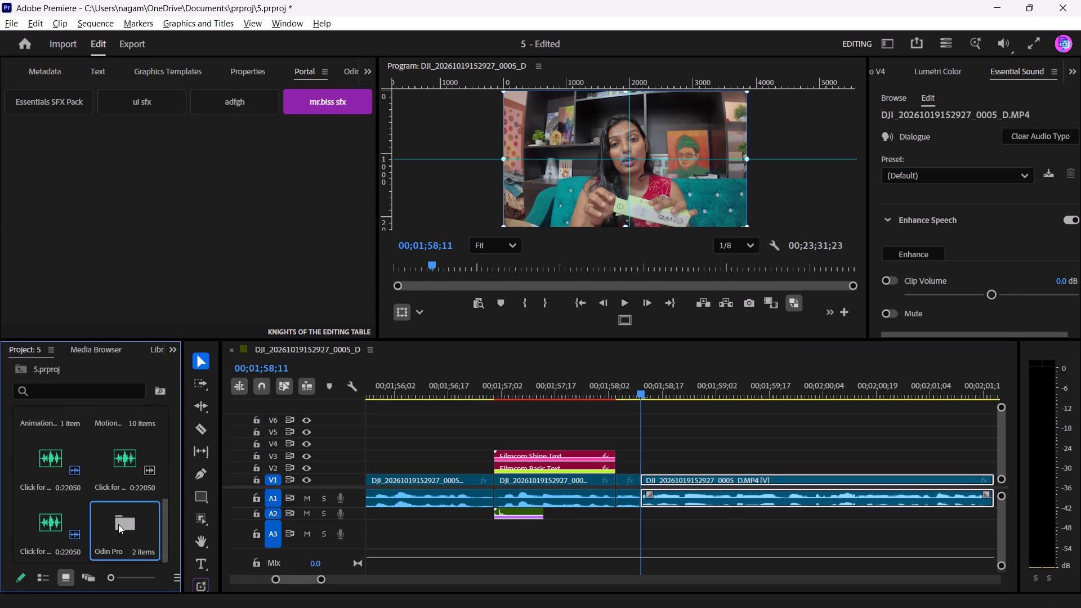
double_click(113, 513)
double_click(69, 521)
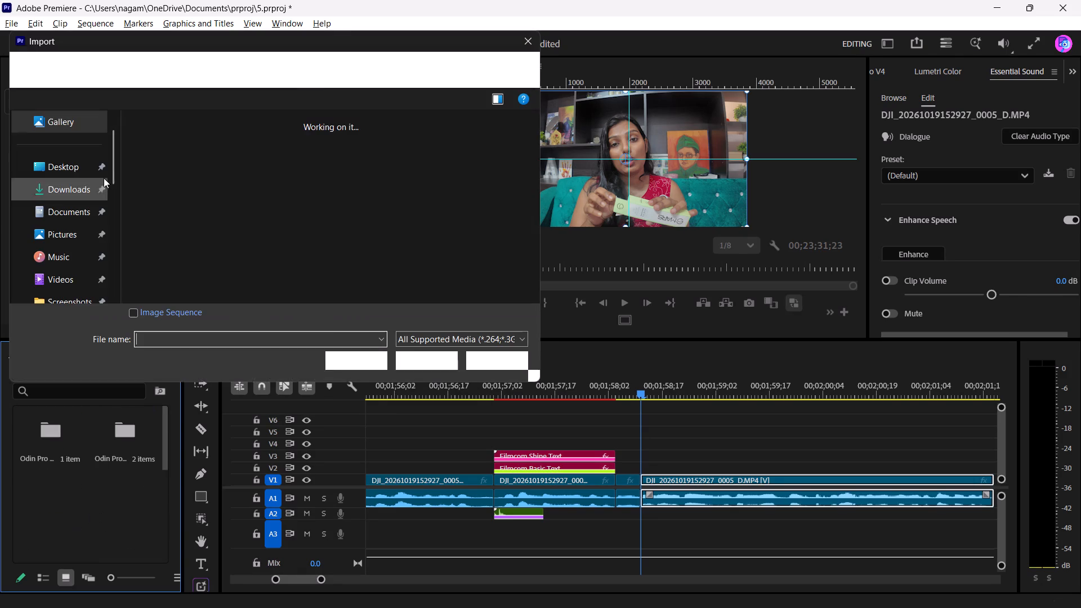
double_click(173, 162)
double_click(175, 203)
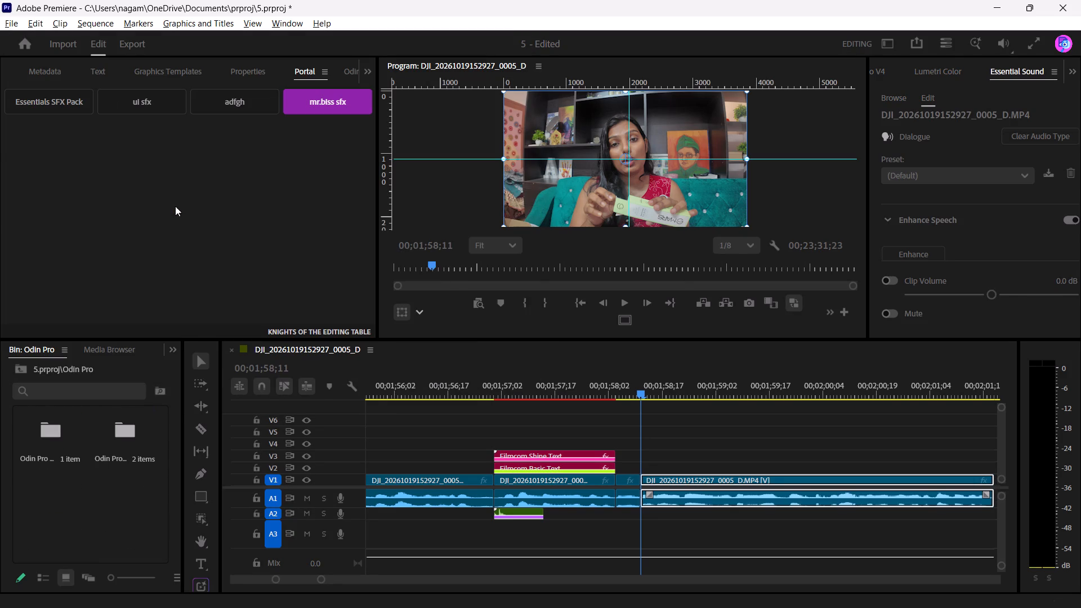
Close the browser window holding the map studio and return to the Premiere project.
key(alt+Tab)
click(1080, 0)
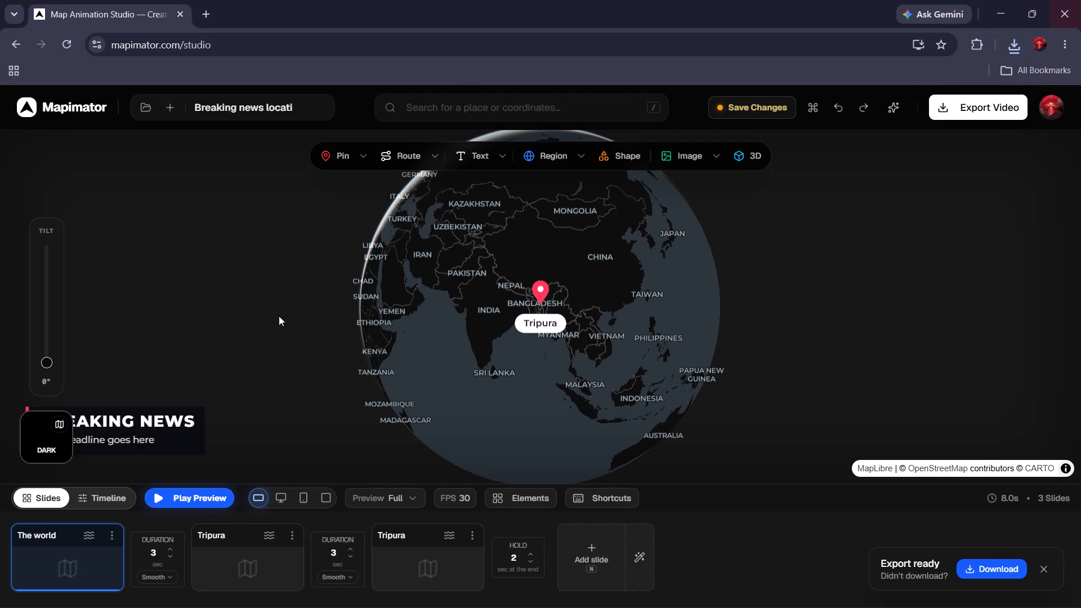
click(609, 138)
key(alt+Tab)
key(alt+Tab)
key(alt+Tab)
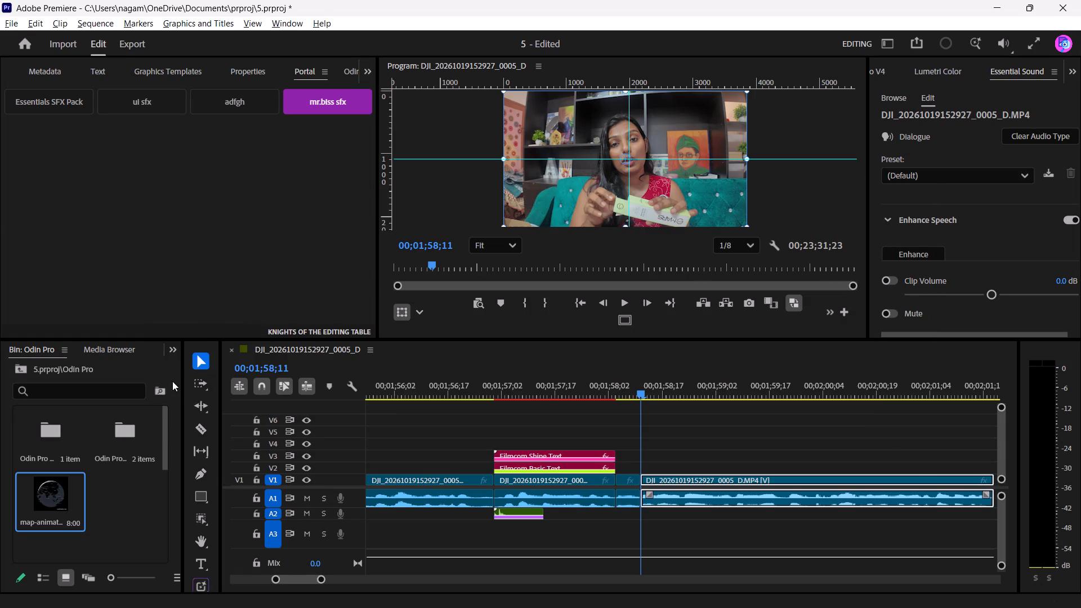
Place the map animation clip on track V2, starting at the playhead at 00;01;58;11.
drag(58, 502, 642, 466)
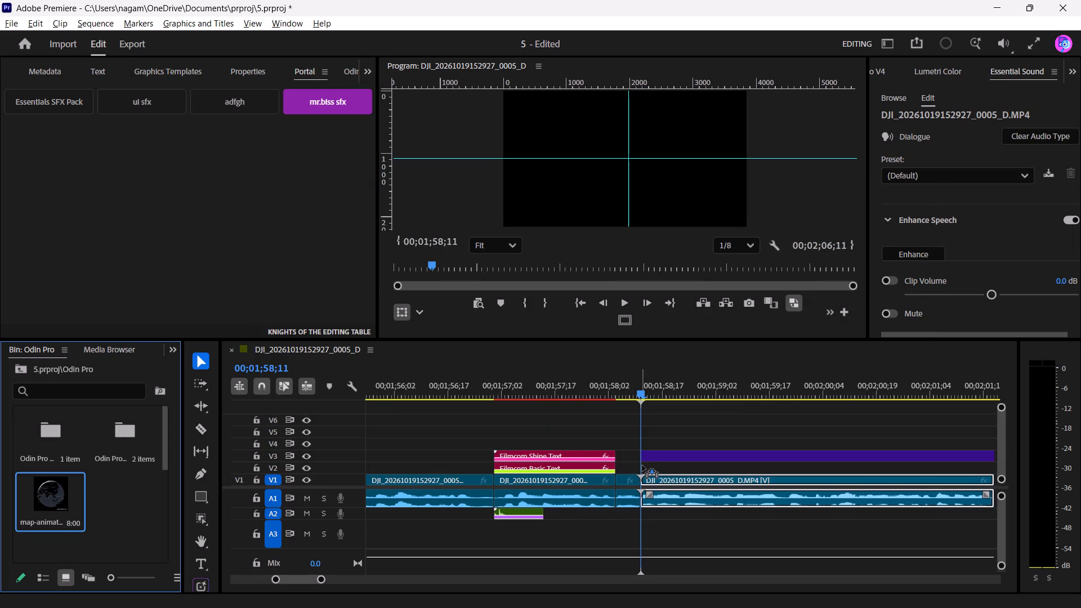
drag(642, 466, 644, 470)
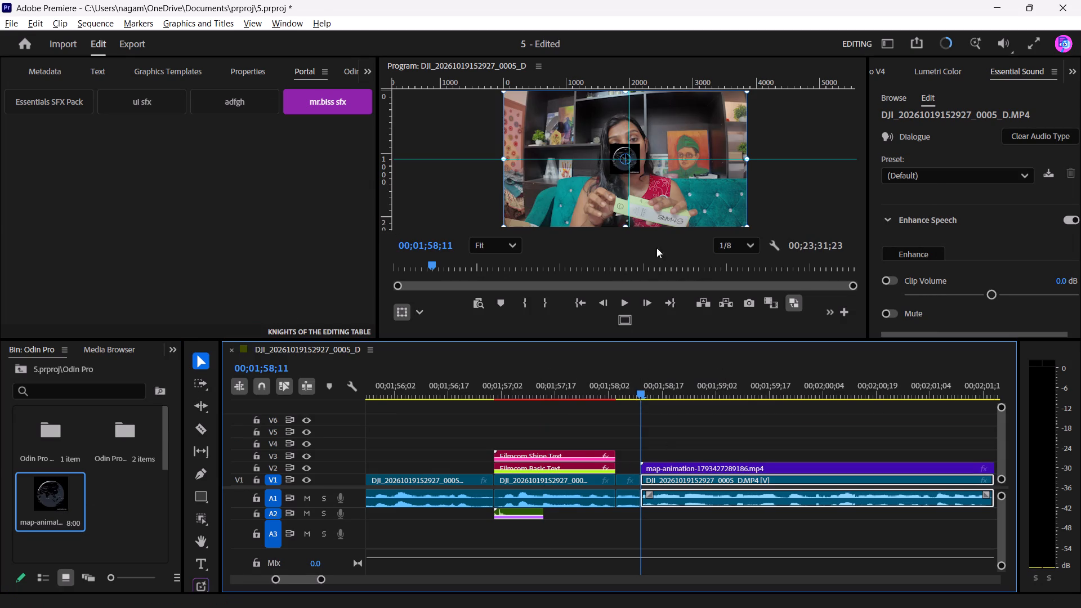
Set the map animation clip's horizontal position to 2160 and enlarge its scale to 1125% to fill the frame.
click(682, 468)
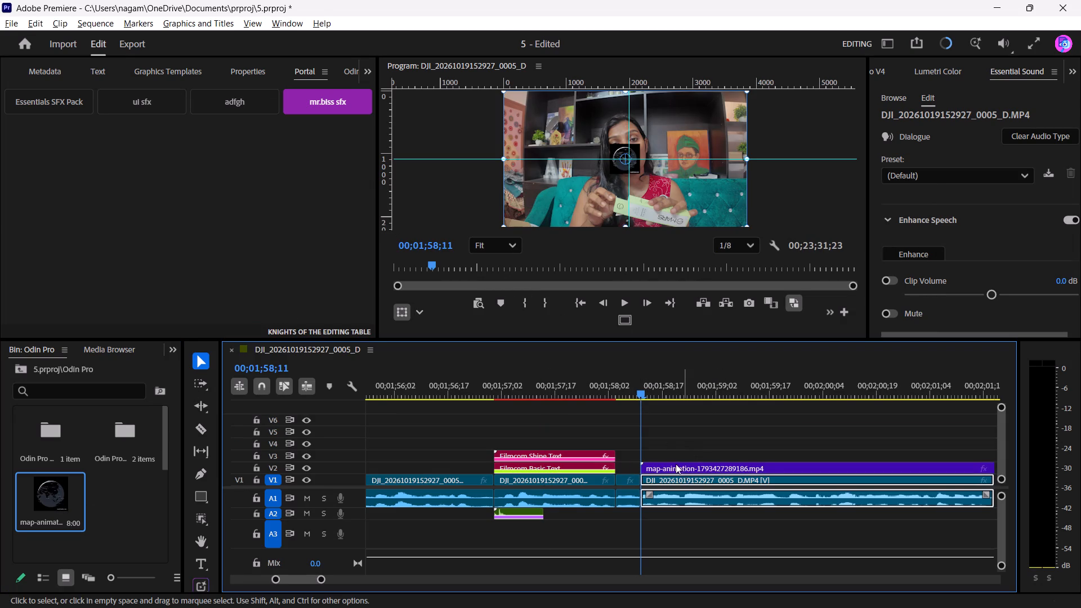
click(254, 75)
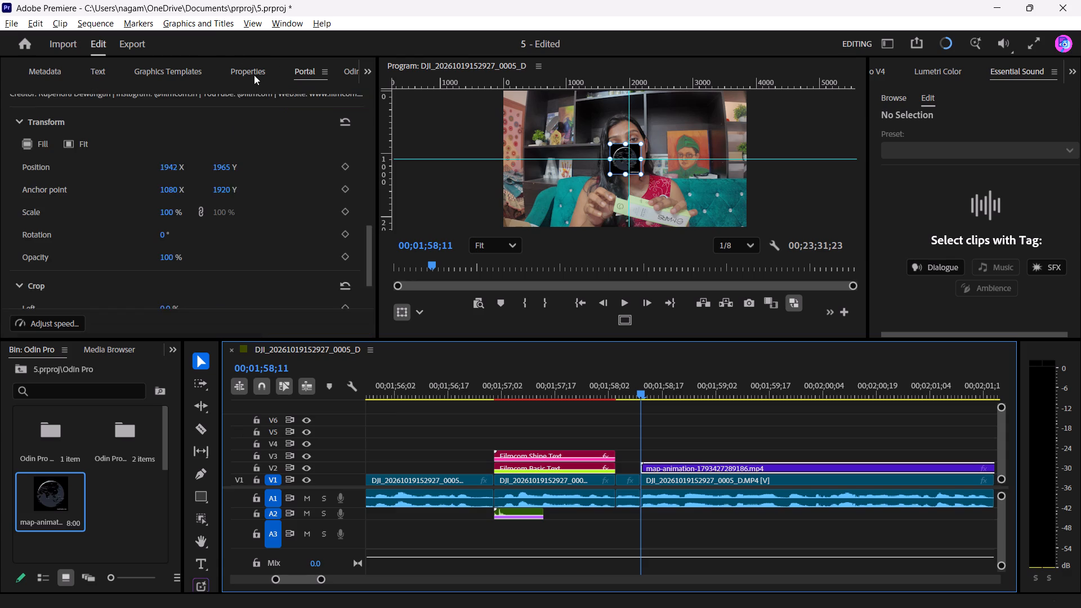
drag(173, 223, 300, 225)
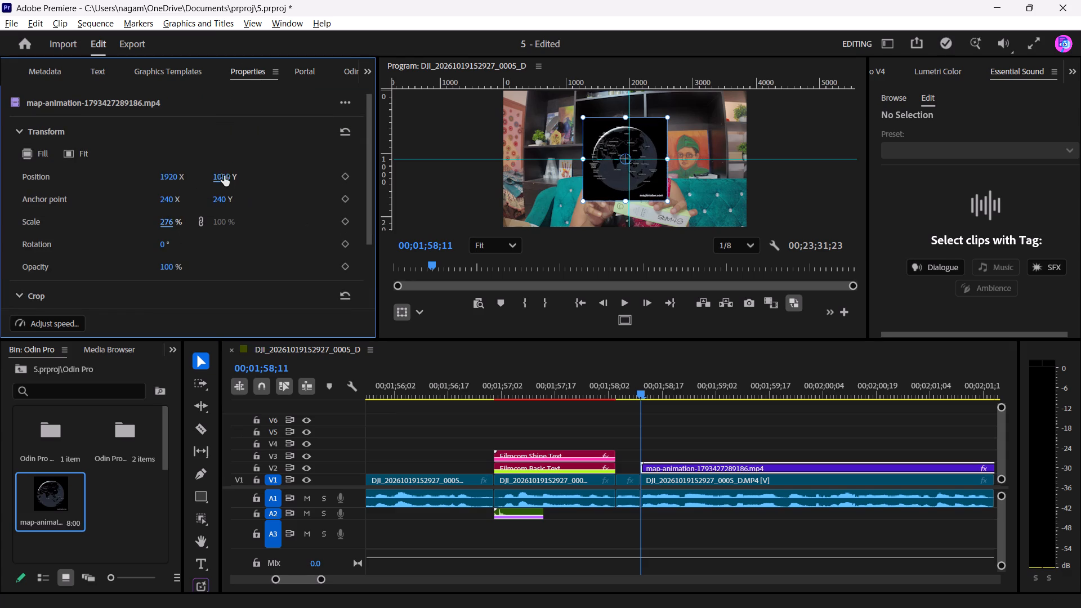
drag(221, 179, 523, 177)
key(ctrl+z)
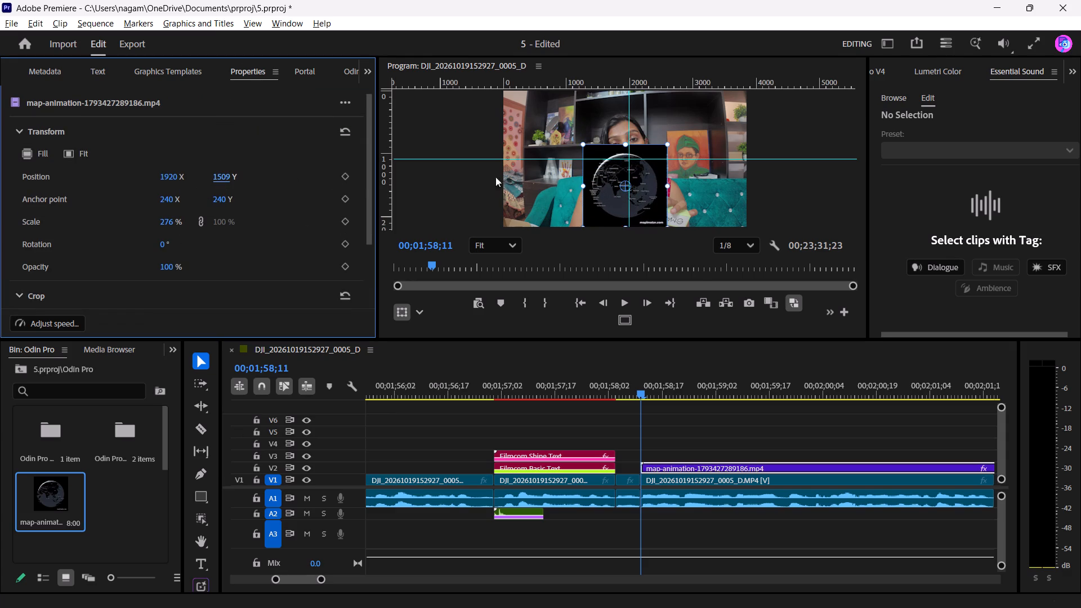
drag(165, 178, 820, 181)
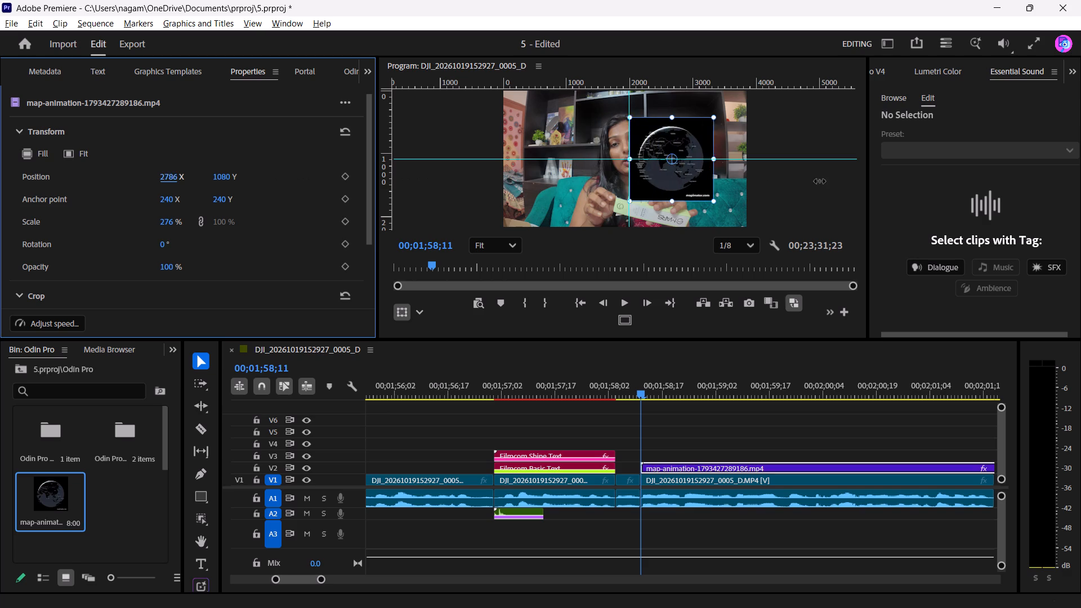
drag(820, 181, 341, 182)
drag(167, 223, 270, 222)
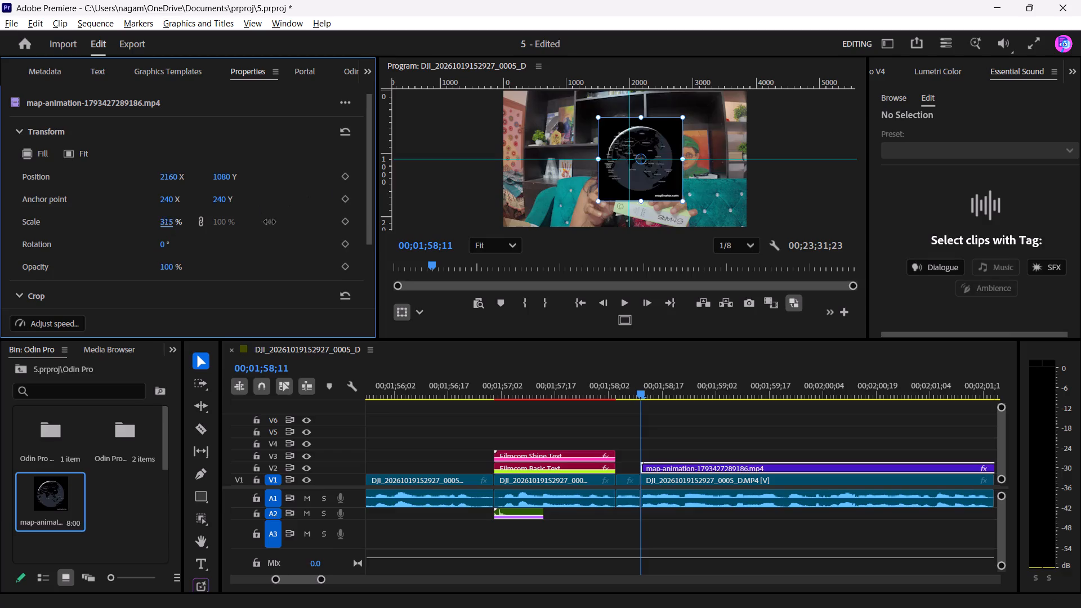
drag(270, 222, 766, 222)
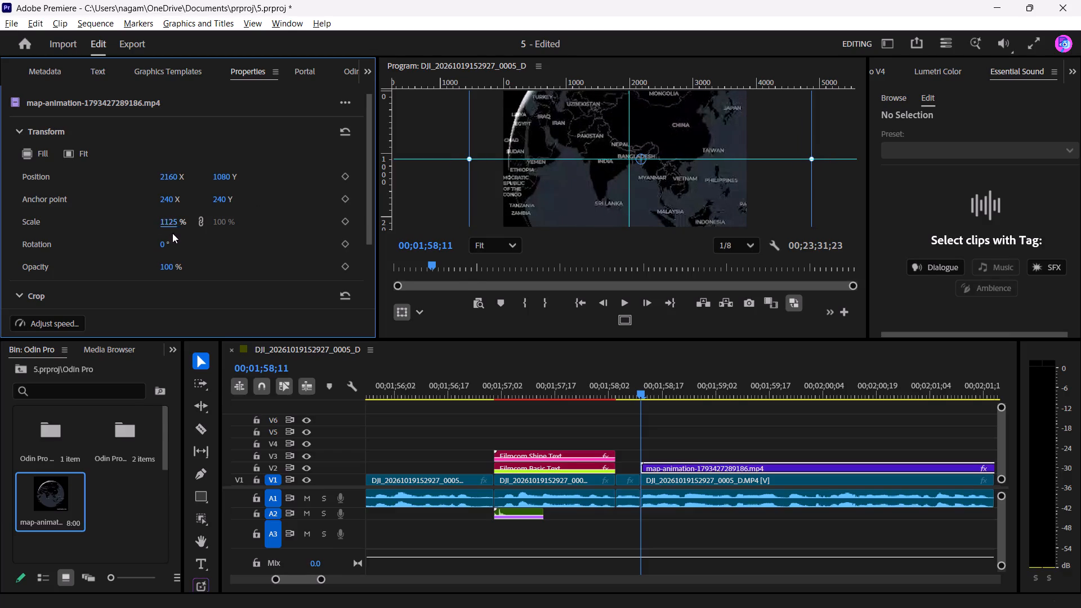
Switch to Google Chrome, restore the closed Mapimator studio page, and close the leftover blank browser window.
key(alt+Tab)
key(alt+Tab)
key(alt+Tab)
key(c)
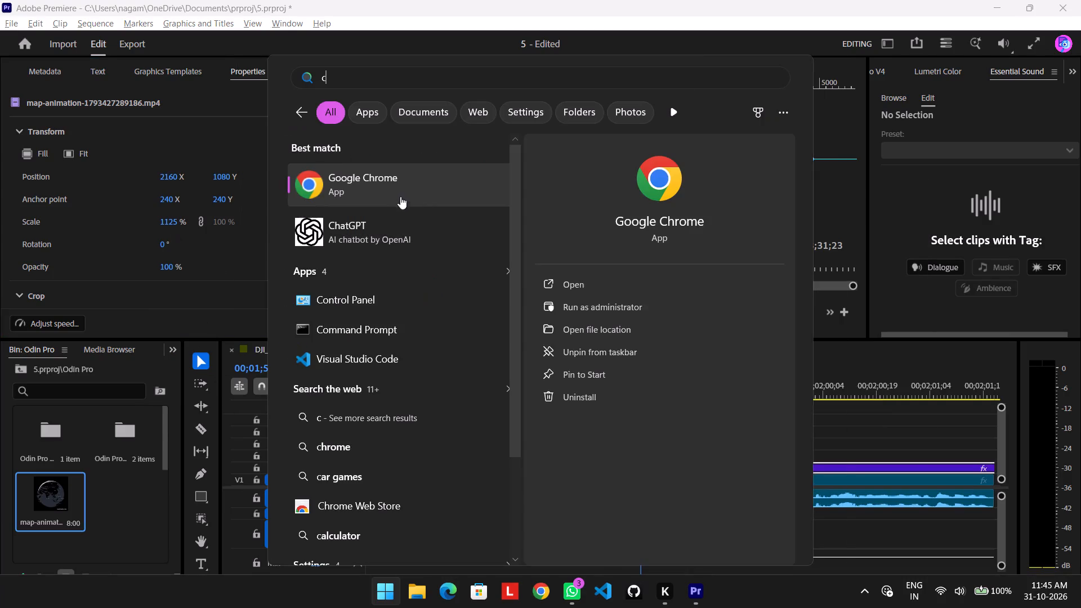
click(408, 191)
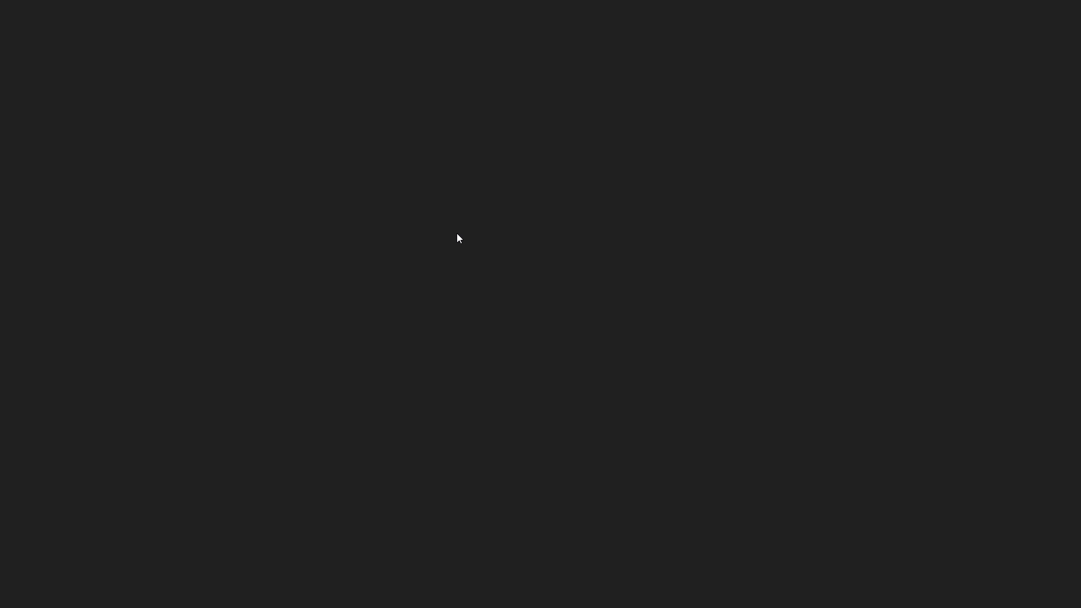
key(ctrl+shift+t)
key(alt+Tab)
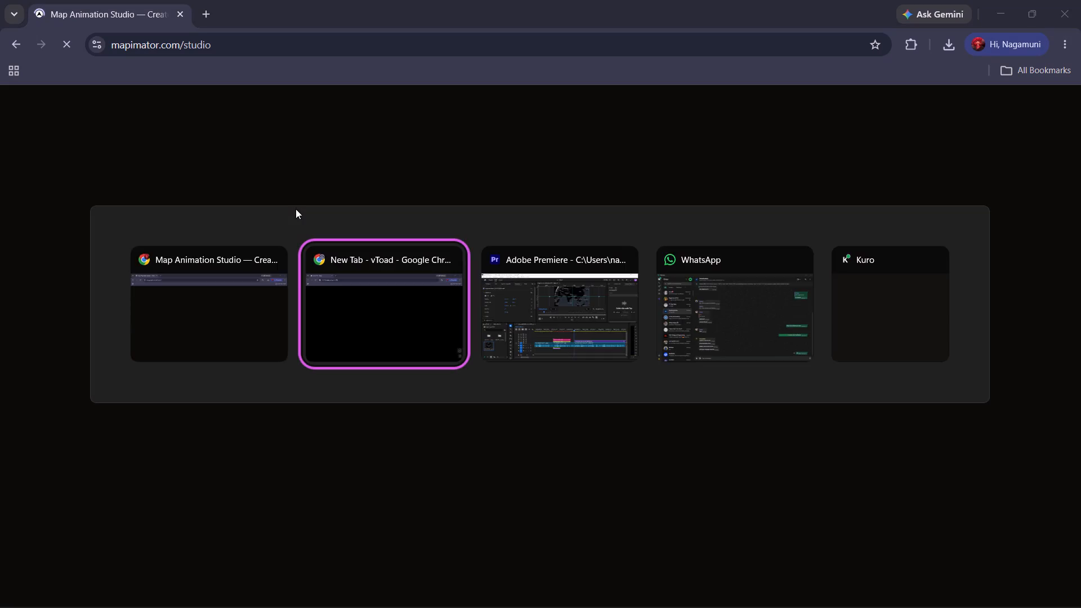
click(1080, 0)
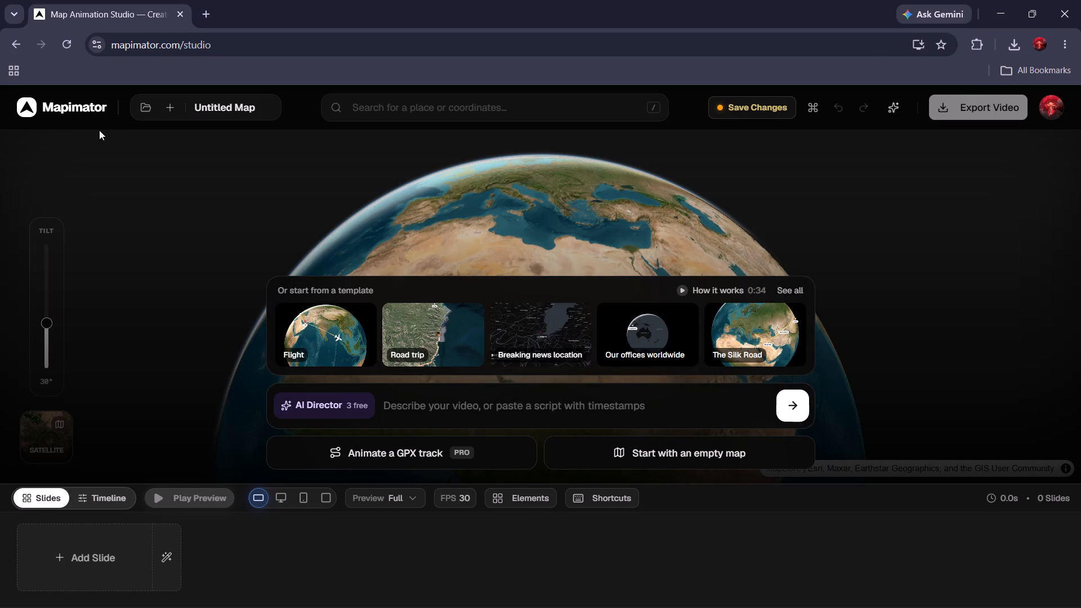
Save the untitled map project and open a project from the saved projects list.
click(721, 106)
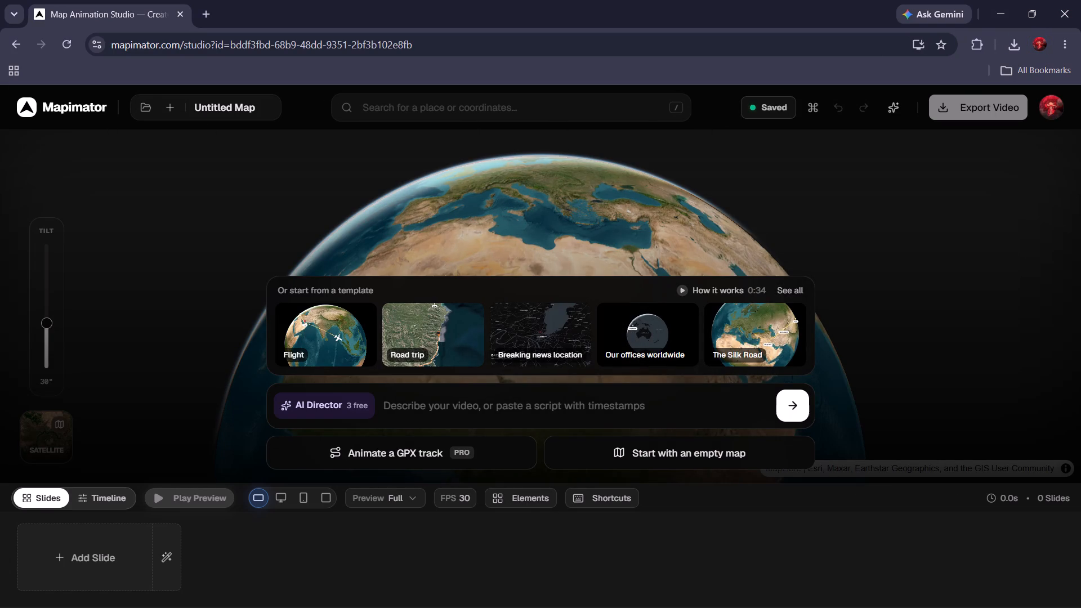
click(137, 108)
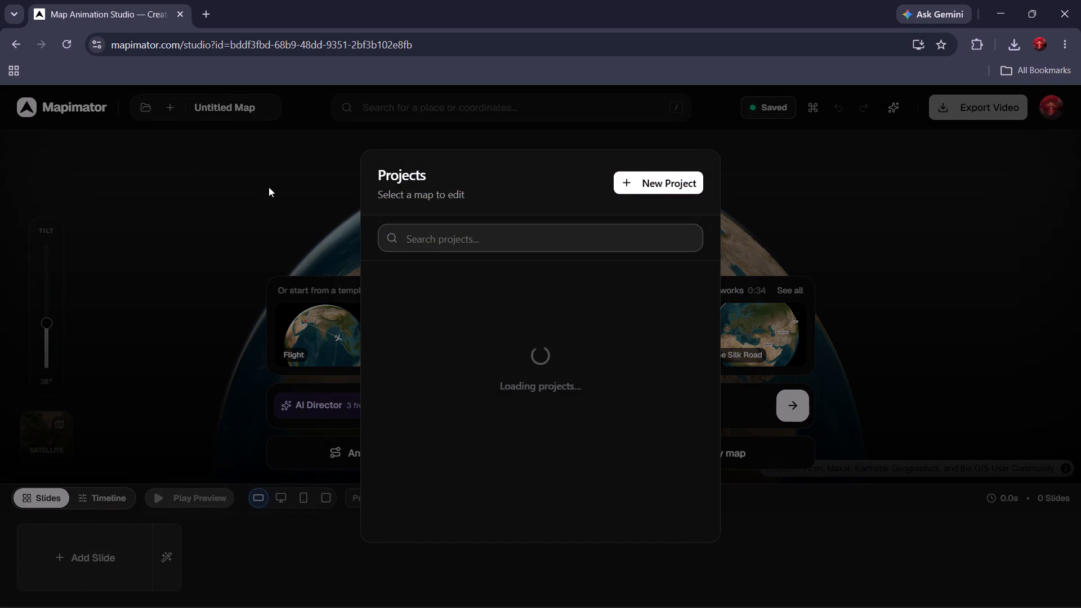
click(441, 300)
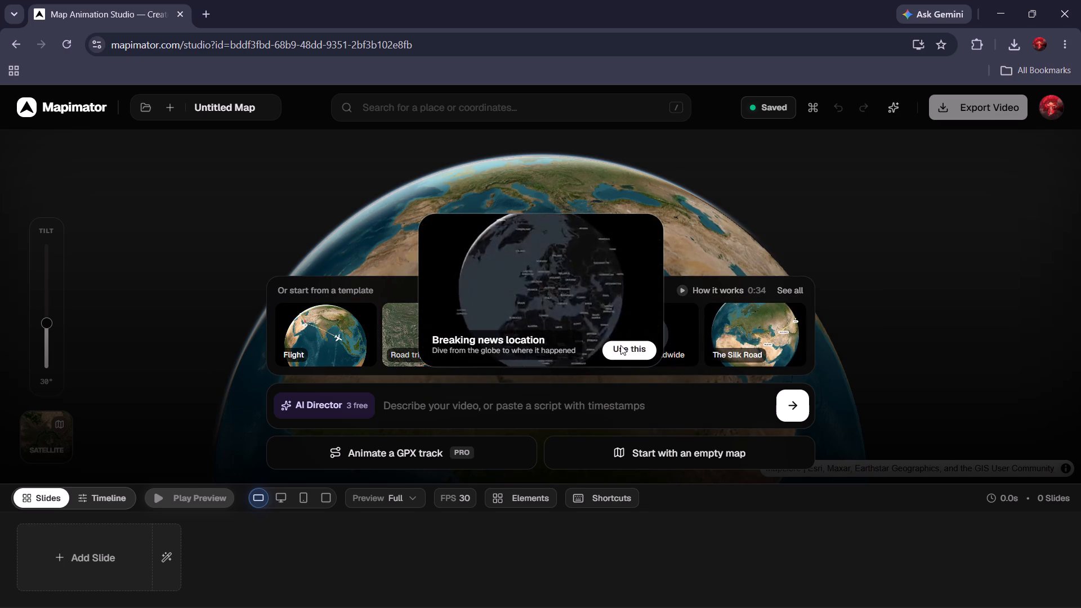
Create a map video from the "Breaking news location" template with Tripura, India as the place where it happened.
click(620, 348)
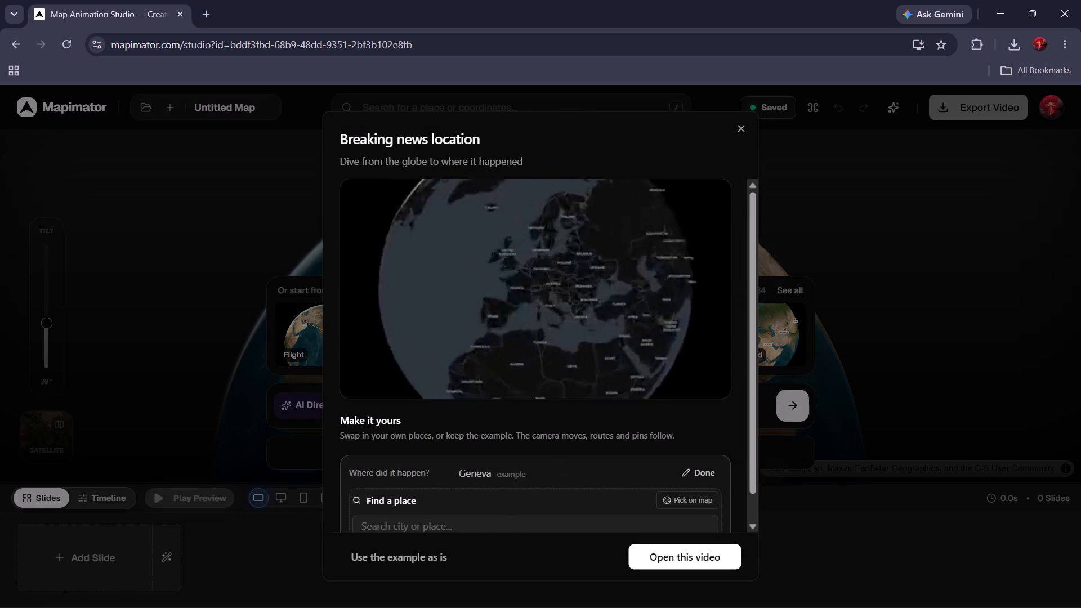
click(460, 524)
text(tr)
text(ipura)
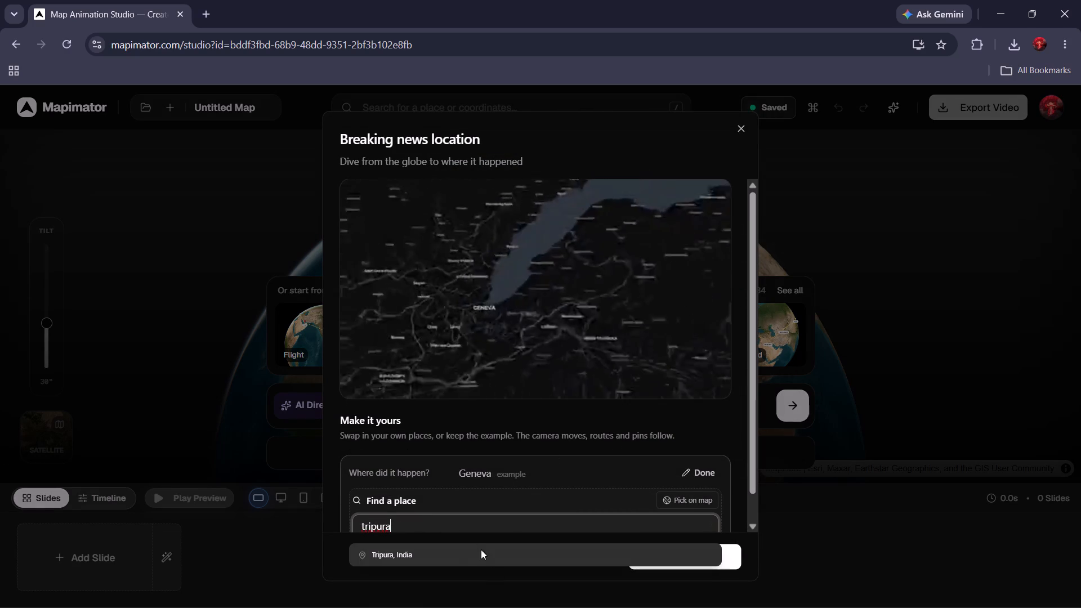
click(454, 560)
scroll(524, 448, down, 2)
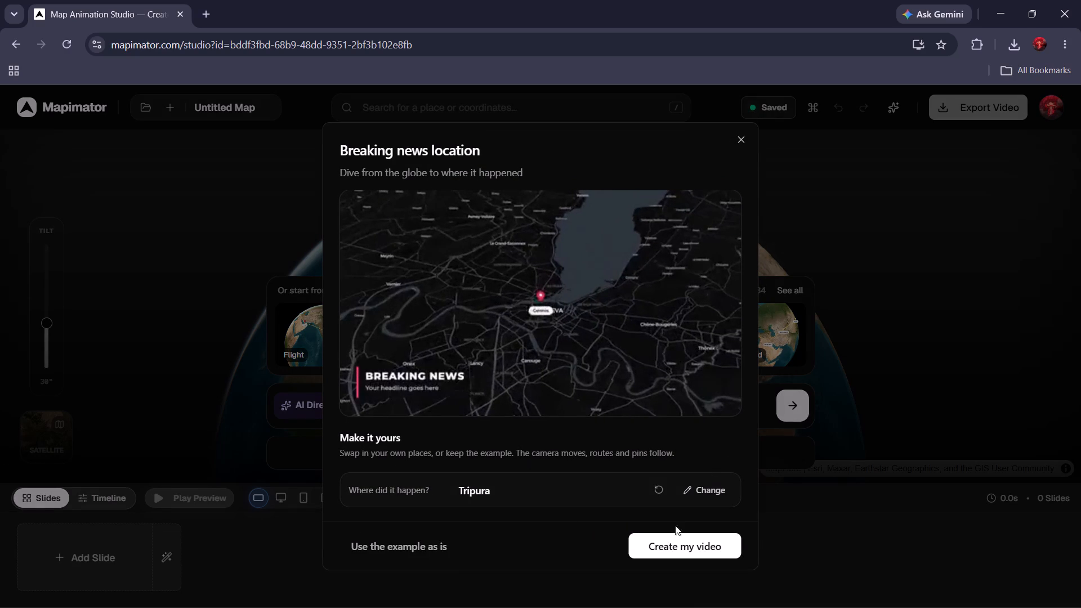
click(672, 547)
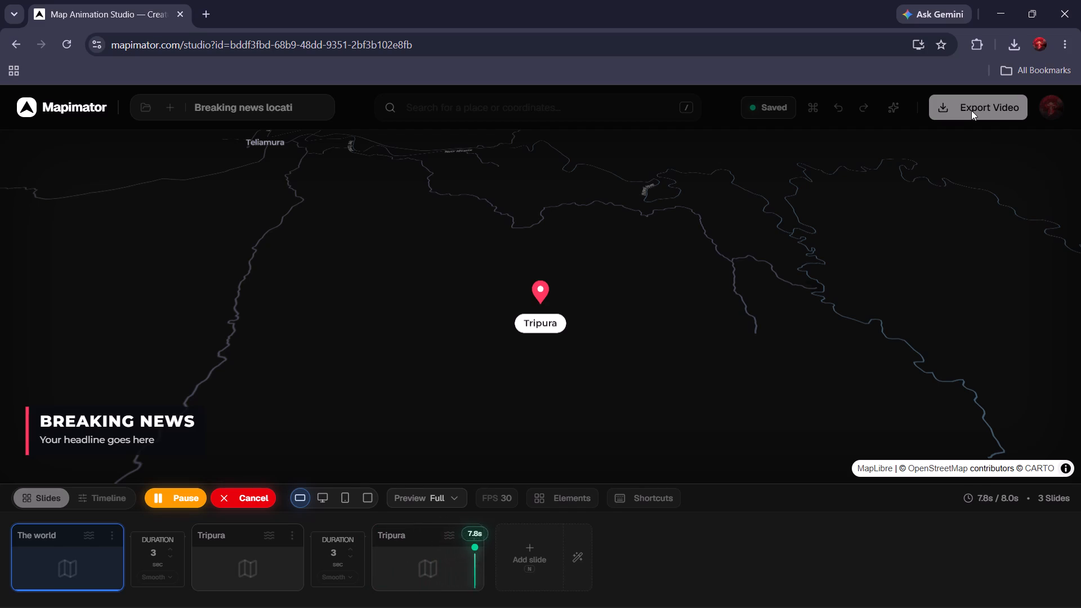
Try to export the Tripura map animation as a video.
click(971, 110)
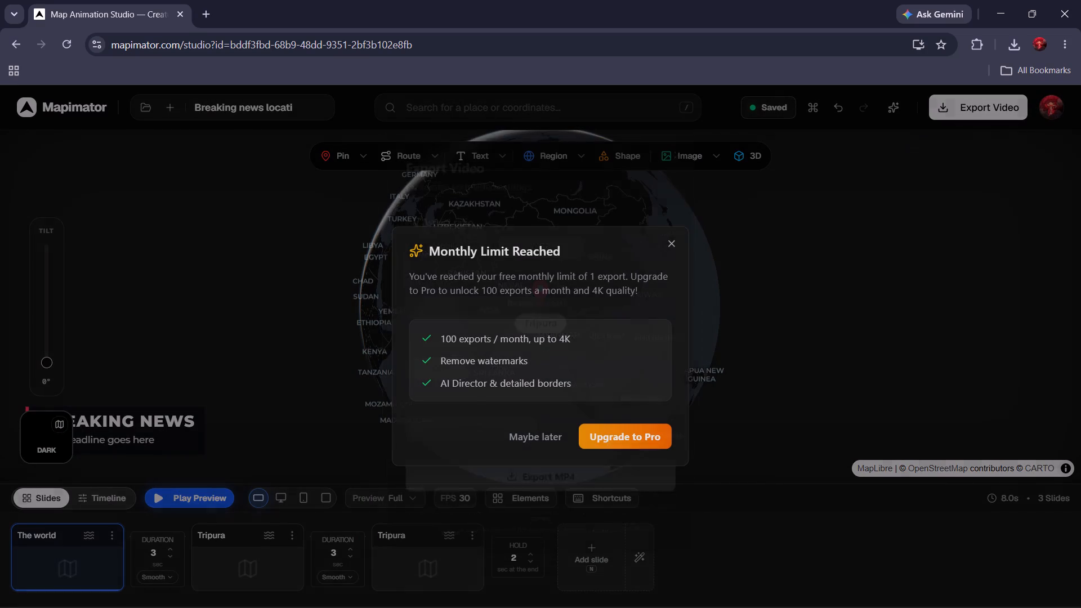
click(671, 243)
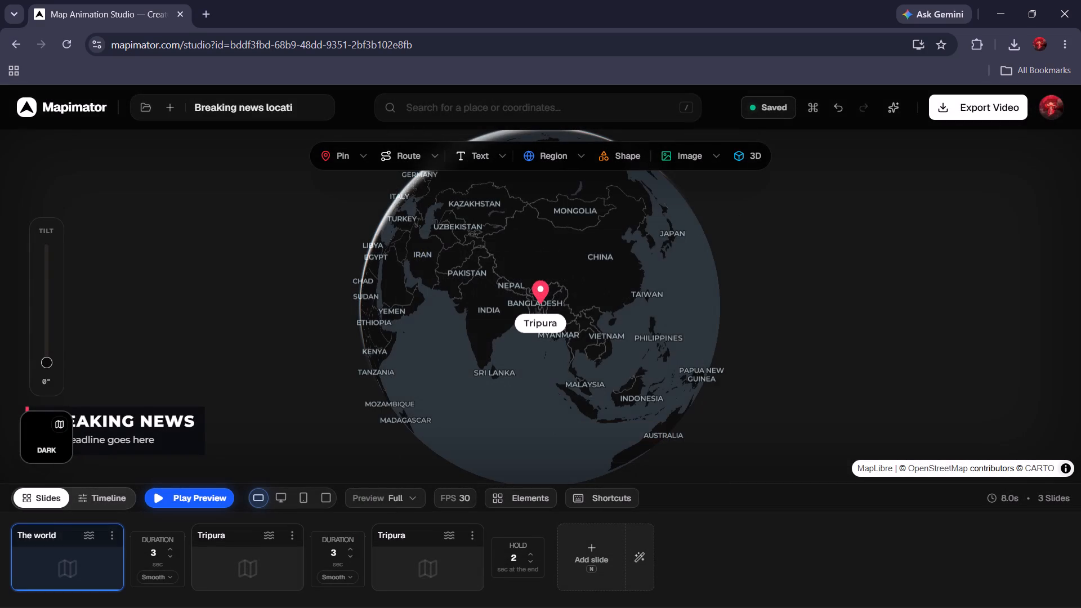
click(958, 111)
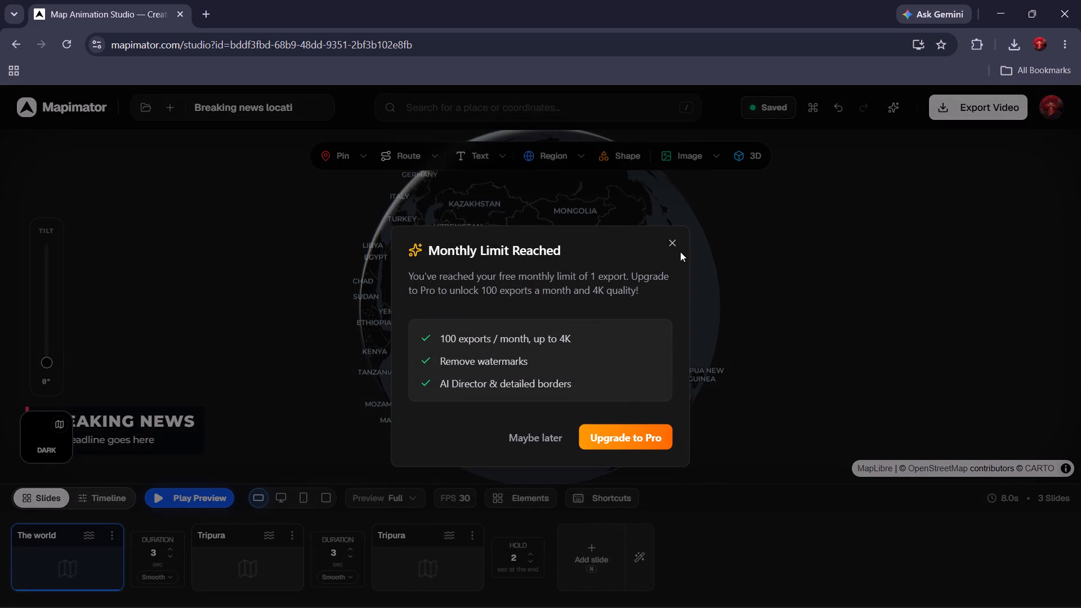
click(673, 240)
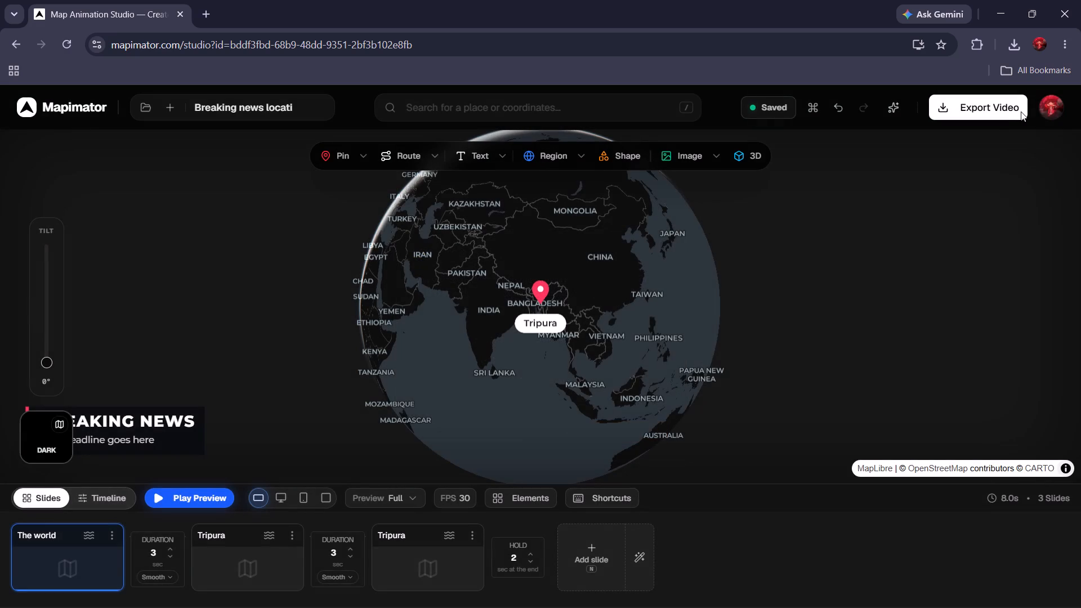
Open the account options of the map studio and choose an entry.
click(1050, 110)
click(946, 186)
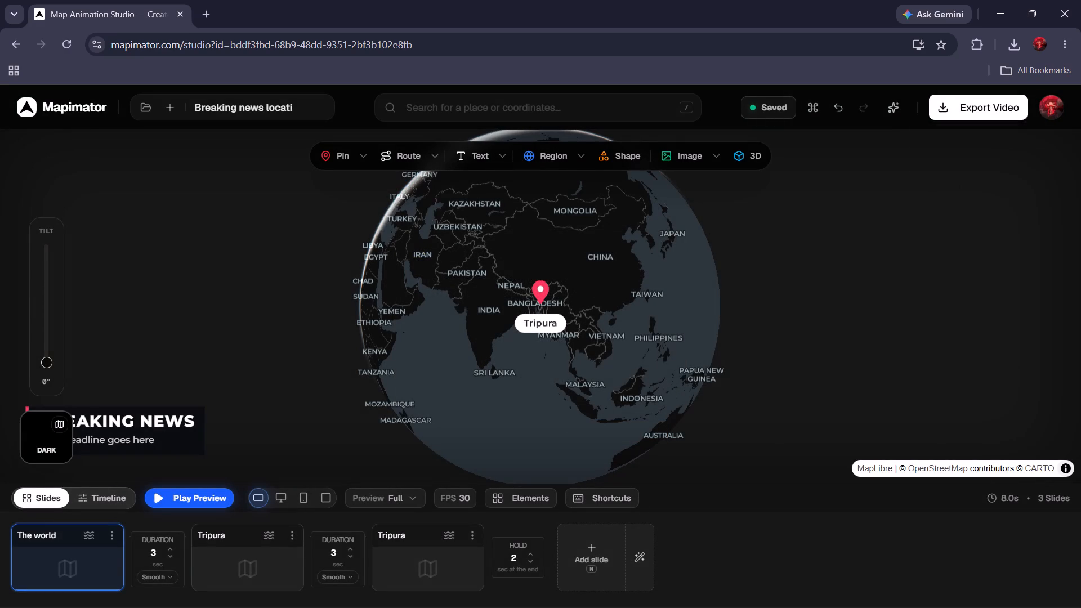
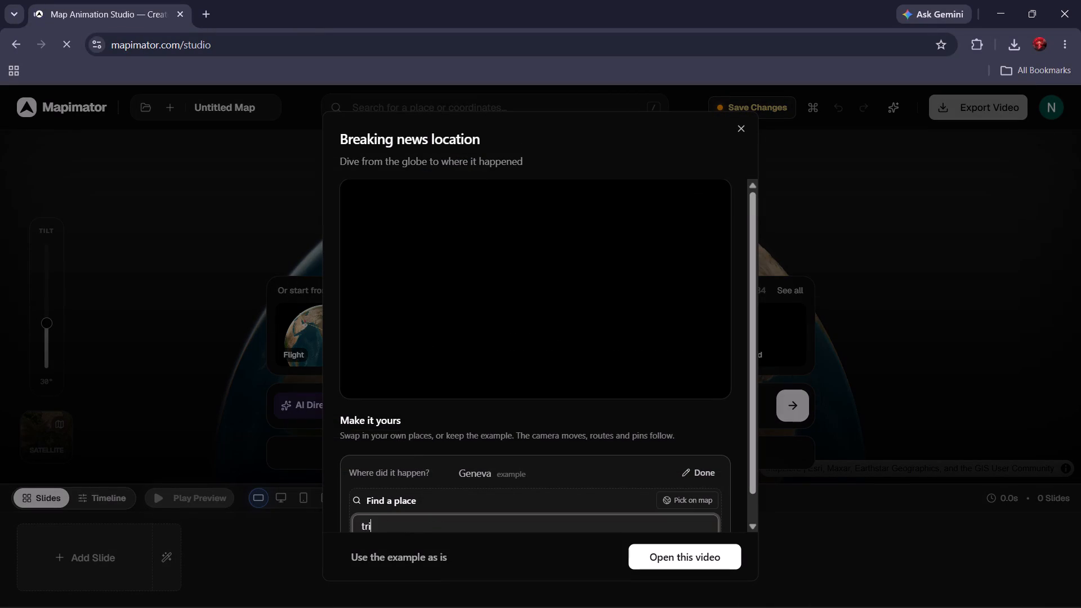
Find Tripura and set it as the place where it happened in the "Breaking news location" template.
text(pu)
text(ara)
key(BackSpace)
key(BackSpace)
key(r)
key(BackSpace)
key(BackSpace)
text(ra)
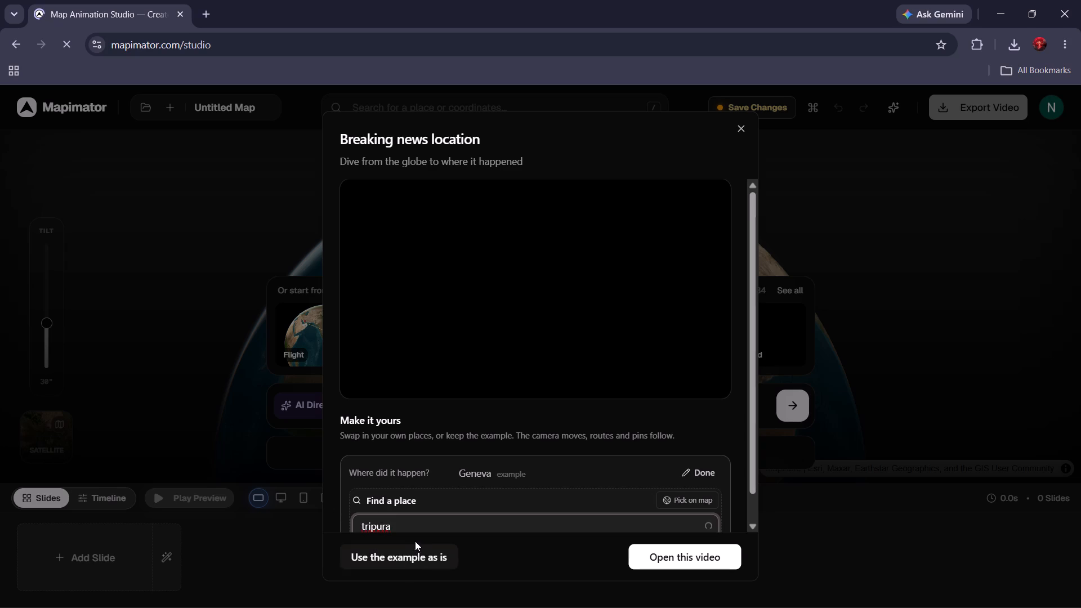
scroll(419, 521, down, 4)
scroll(427, 465, down, 3)
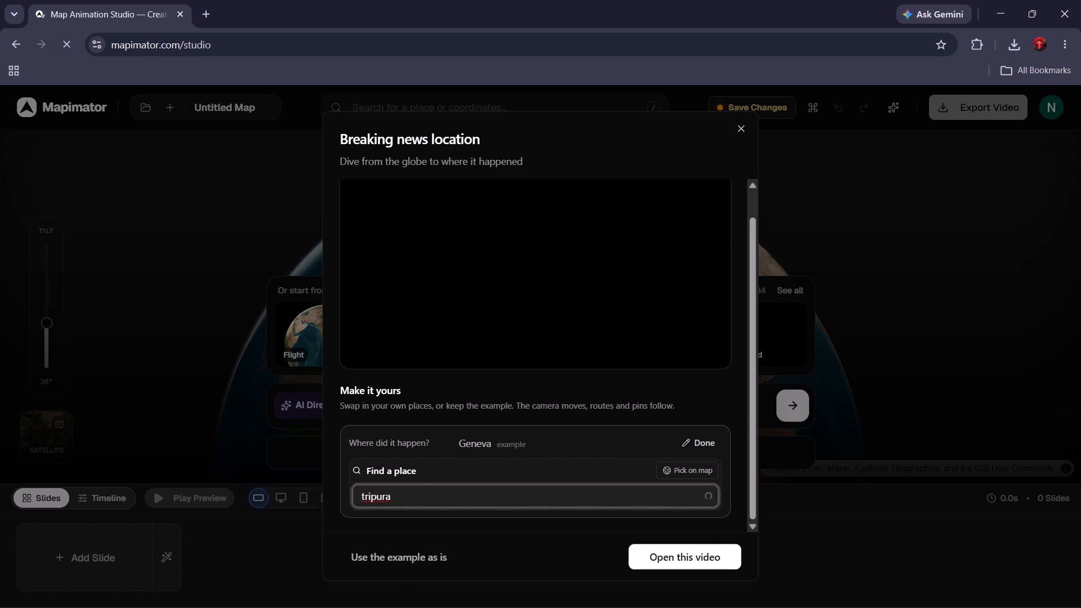
key(BackSpace)
key(BackSpace)
key(BackSpace)
key(BackSpace)
key(BackSpace)
key(BackSpace)
key(i)
key(BackSpace)
text(ru)
key(BackSpace)
text(ipu)
text(ra)
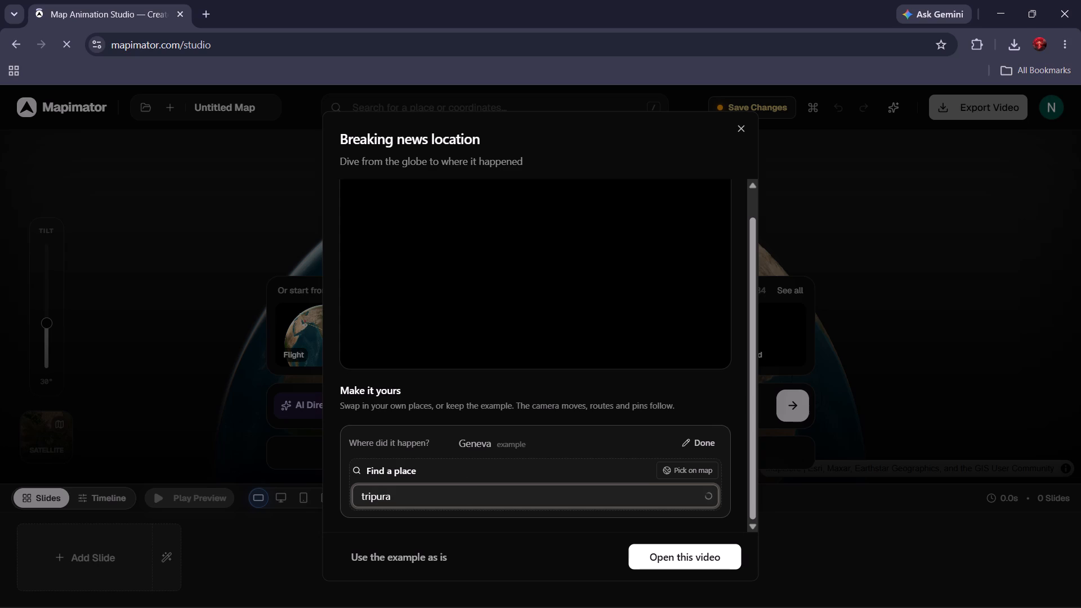
scroll(437, 468, down, 4)
scroll(437, 468, up, 1)
scroll(437, 468, down, 4)
scroll(436, 469, up, 1)
scroll(436, 469, down, 2)
click(410, 525)
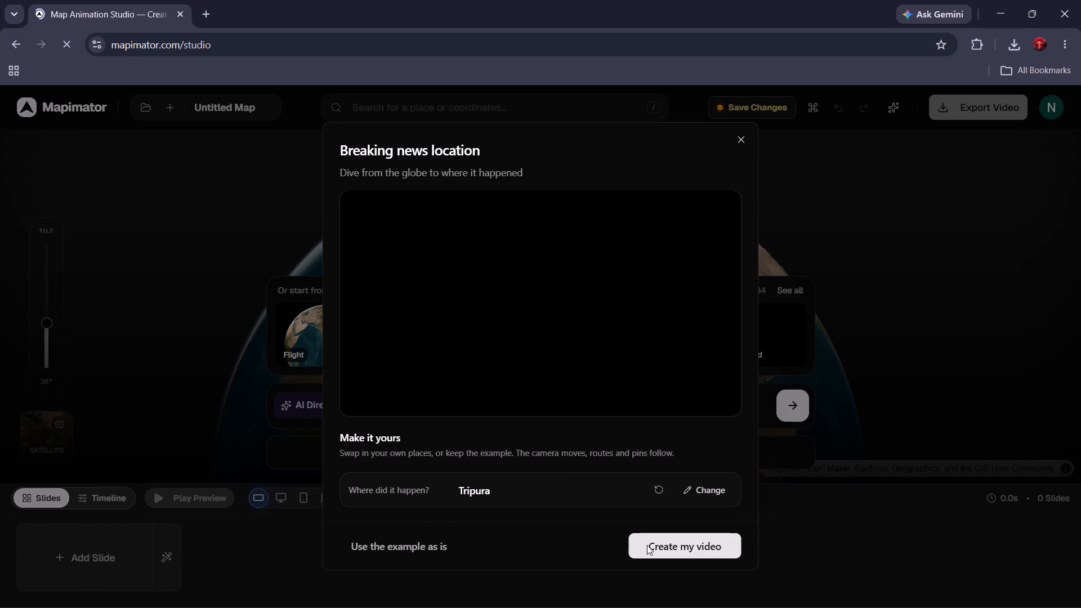
Create the map video from the customised template and cancel its preview playback.
click(647, 547)
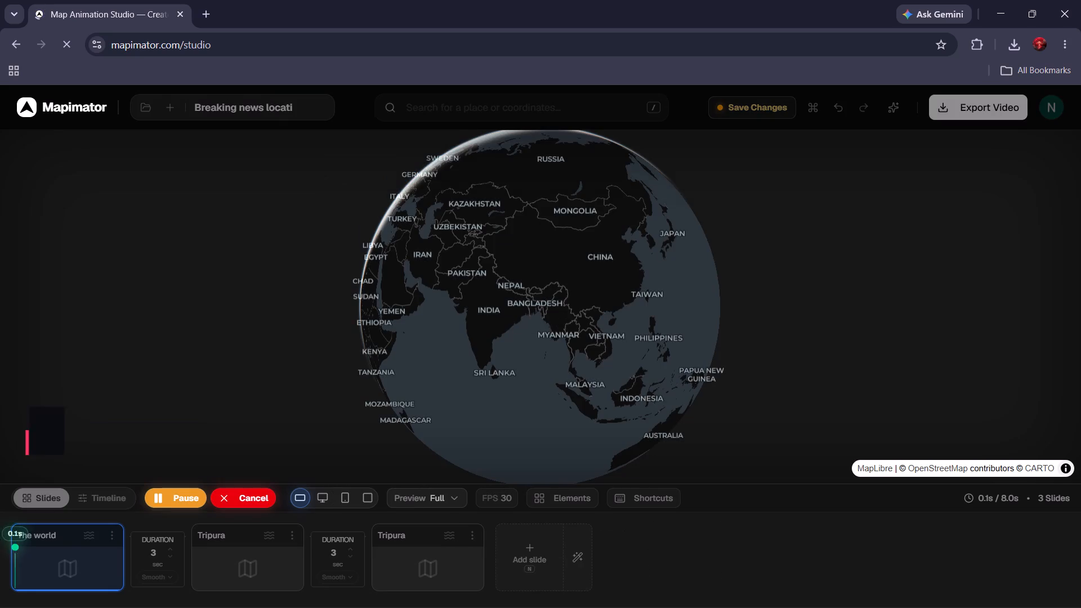
click(238, 497)
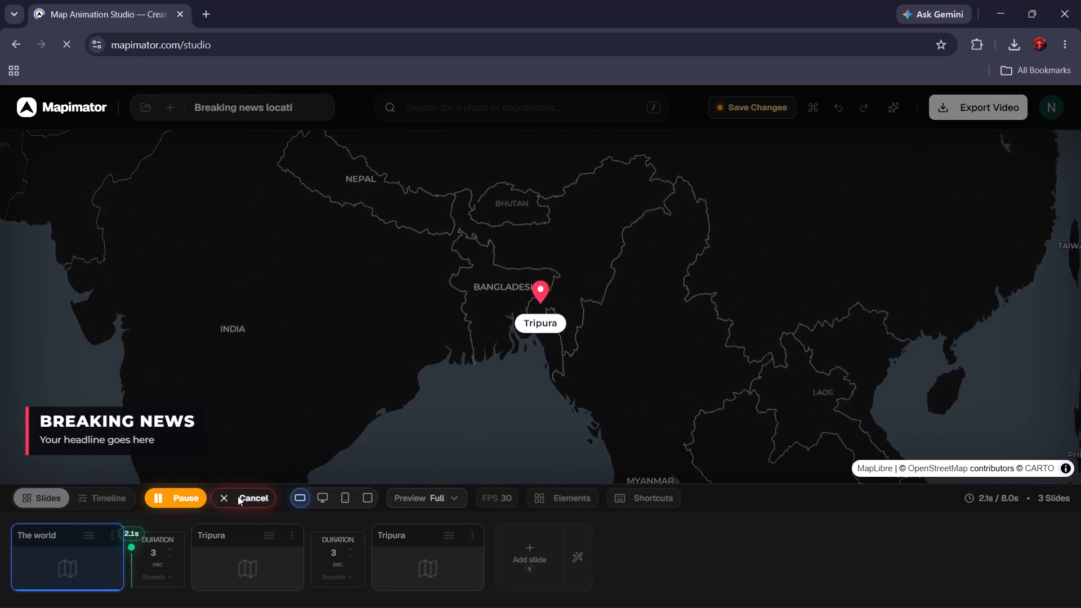
Export the Tripura map video as a 480P, 30 FPS MP4 in the Web aspect ratio, and dismiss the site's notification request.
click(958, 106)
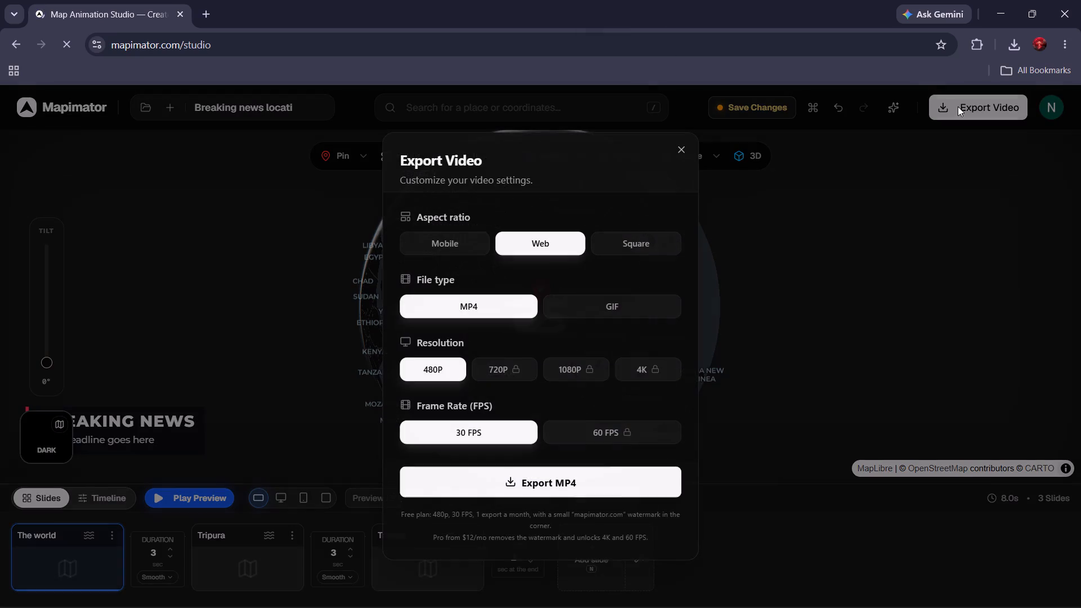
click(559, 477)
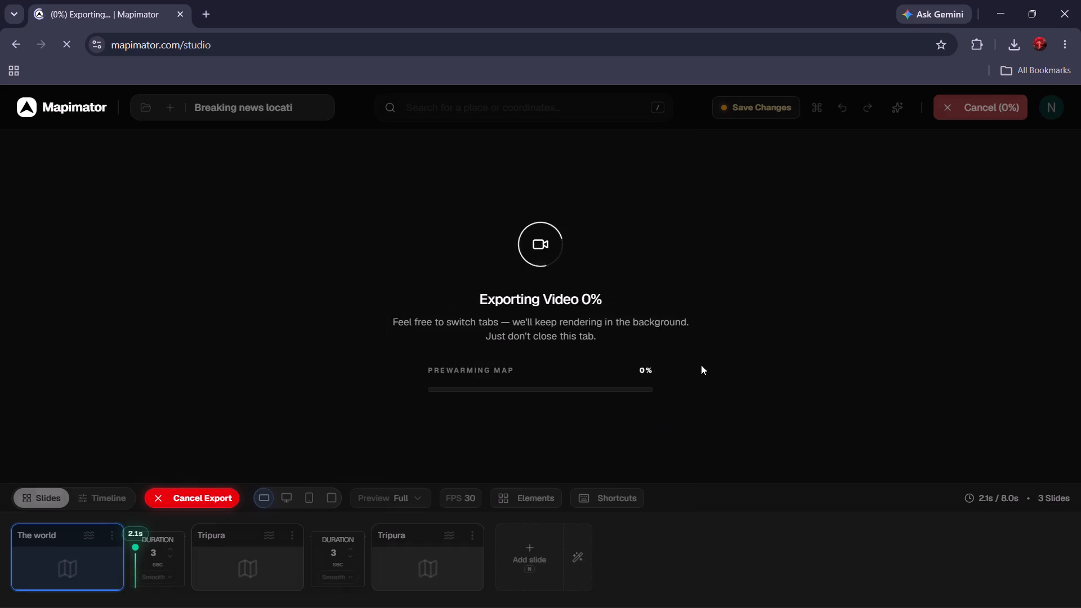
key(alt+Tab)
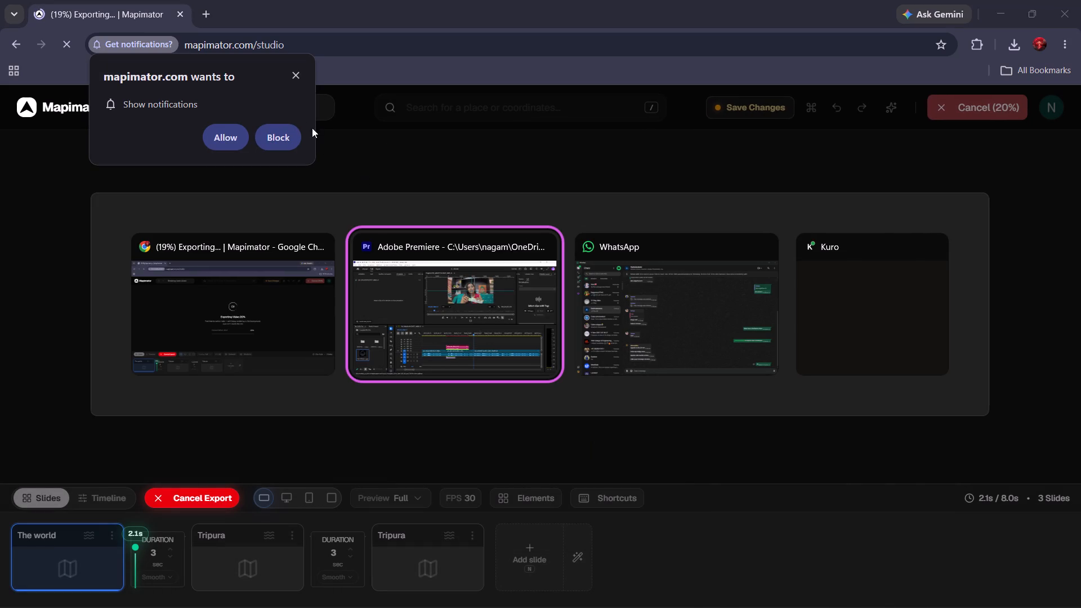
alt+click(298, 77)
alt+click(298, 77)
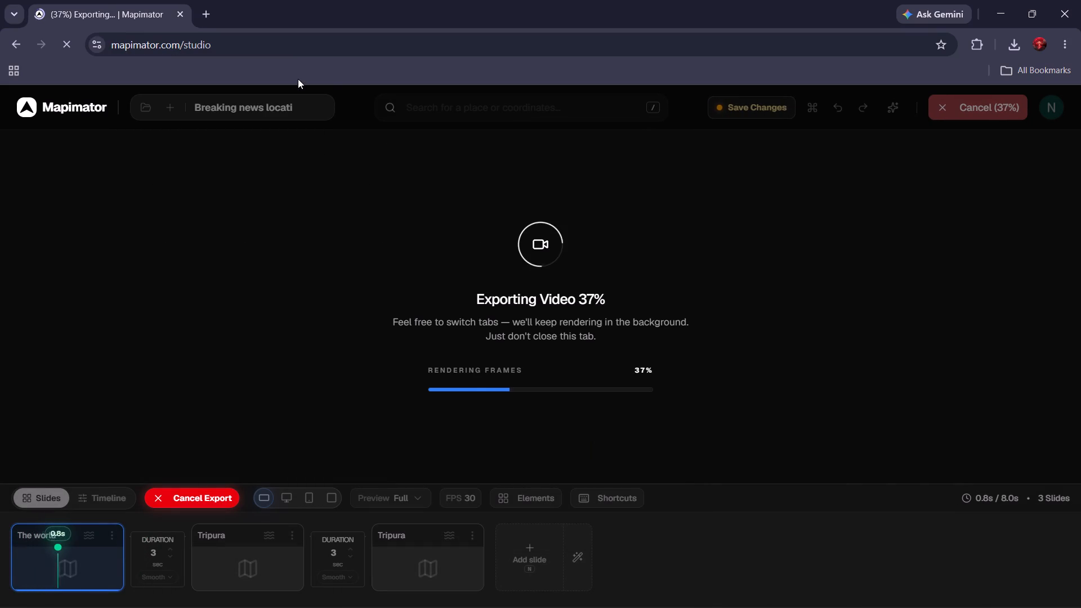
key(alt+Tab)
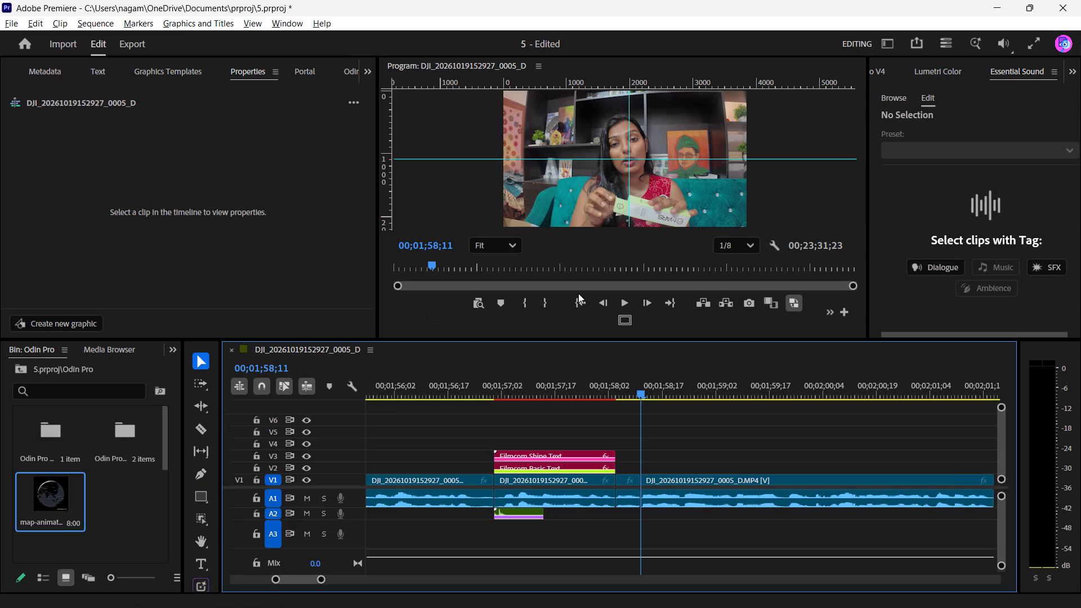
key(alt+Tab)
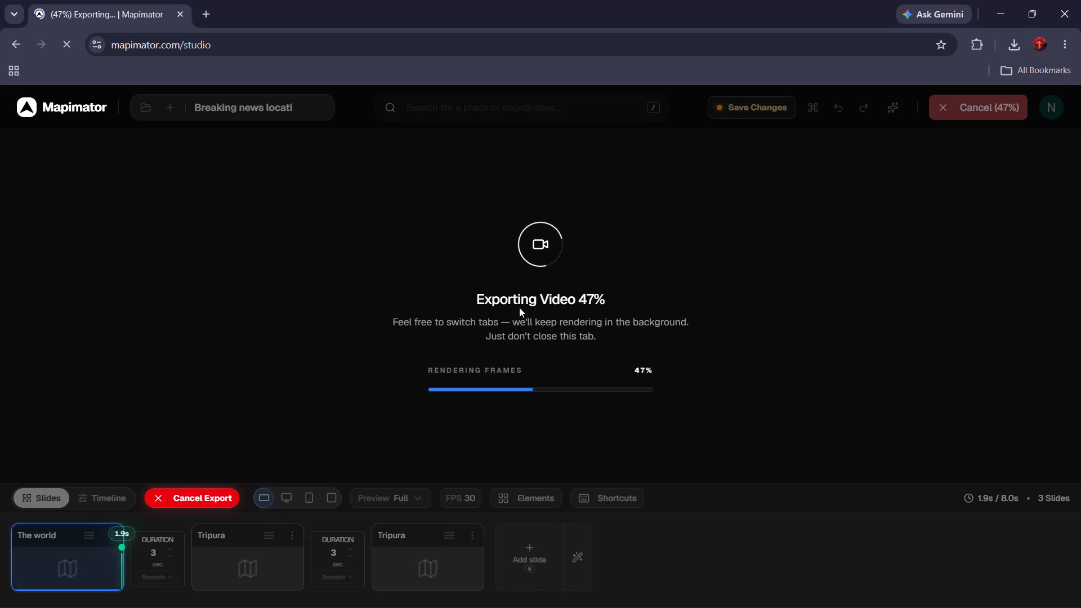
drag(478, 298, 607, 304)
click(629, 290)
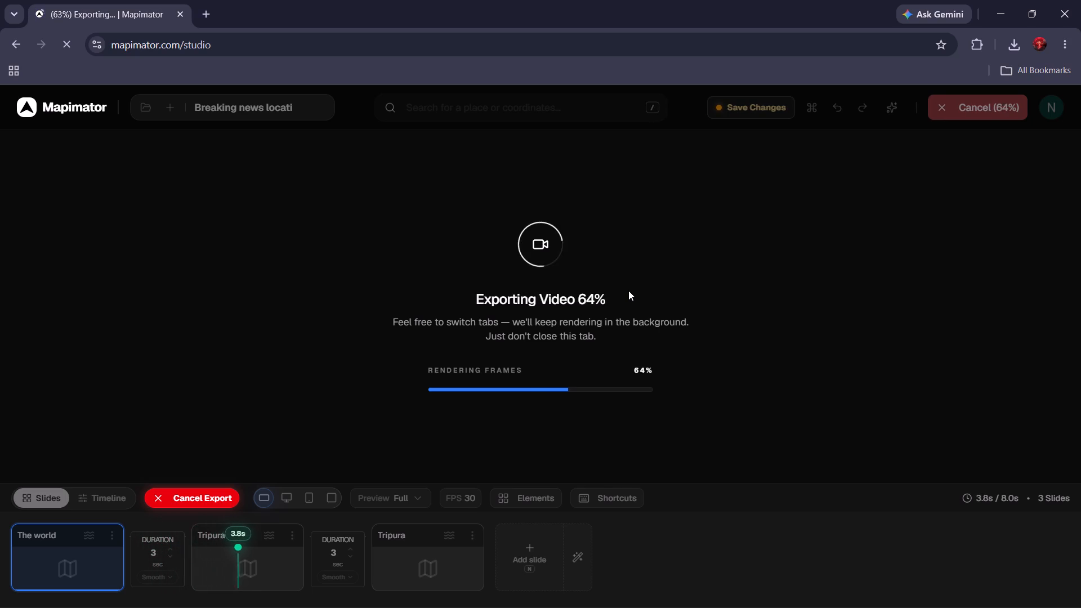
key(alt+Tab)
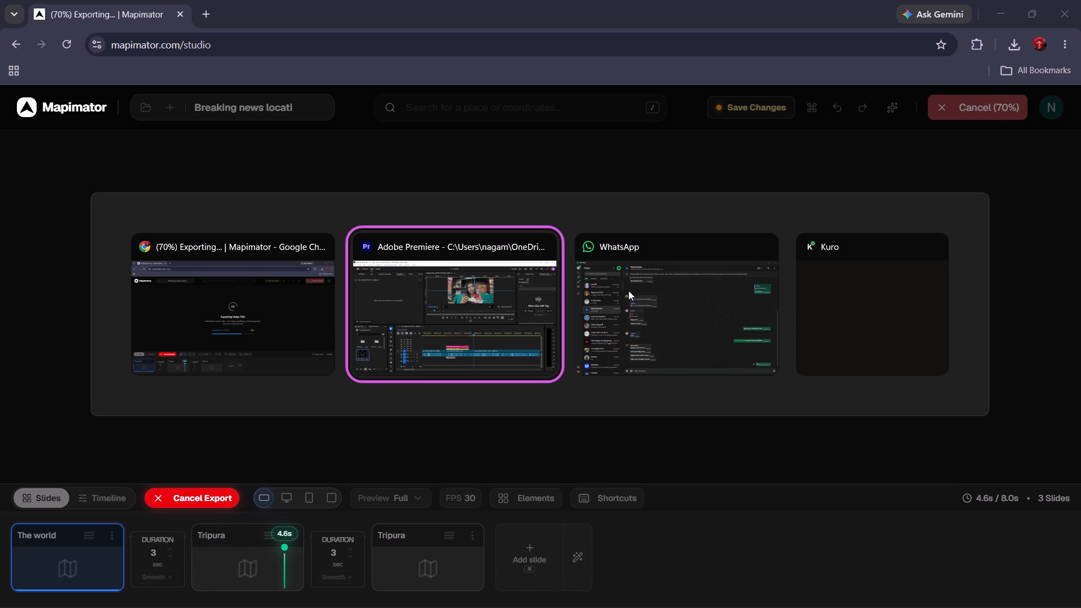
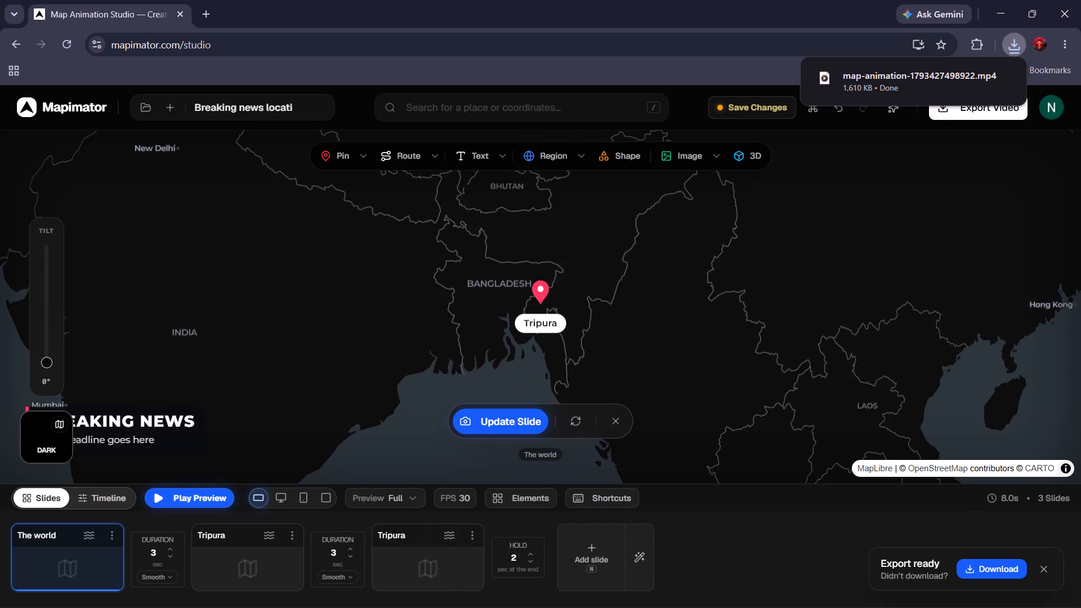
Switch to Premiere, import map-animation-1793427498922.mp4 from Downloads, and place it on track V2 at 00;01;58;11.
key(alt+Tab)
key(alt+Tab)
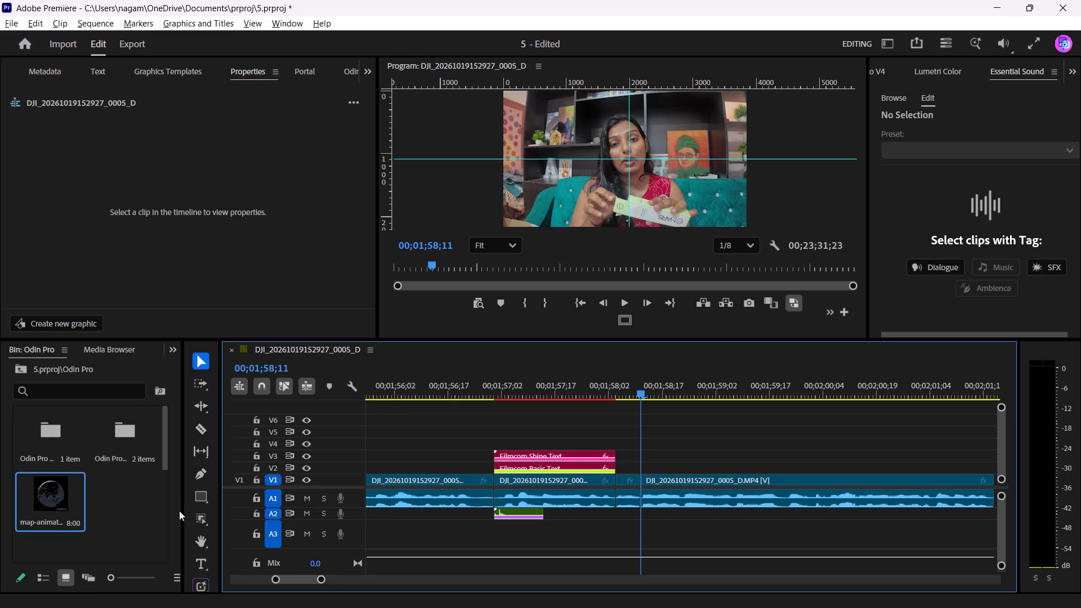
click(142, 511)
click(142, 510)
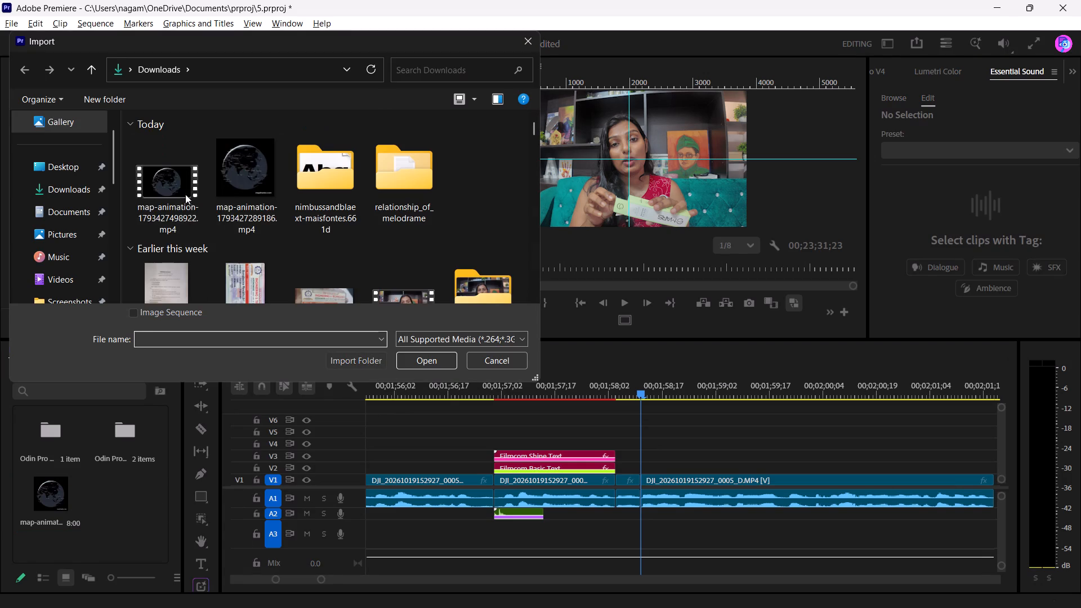
double_click(181, 196)
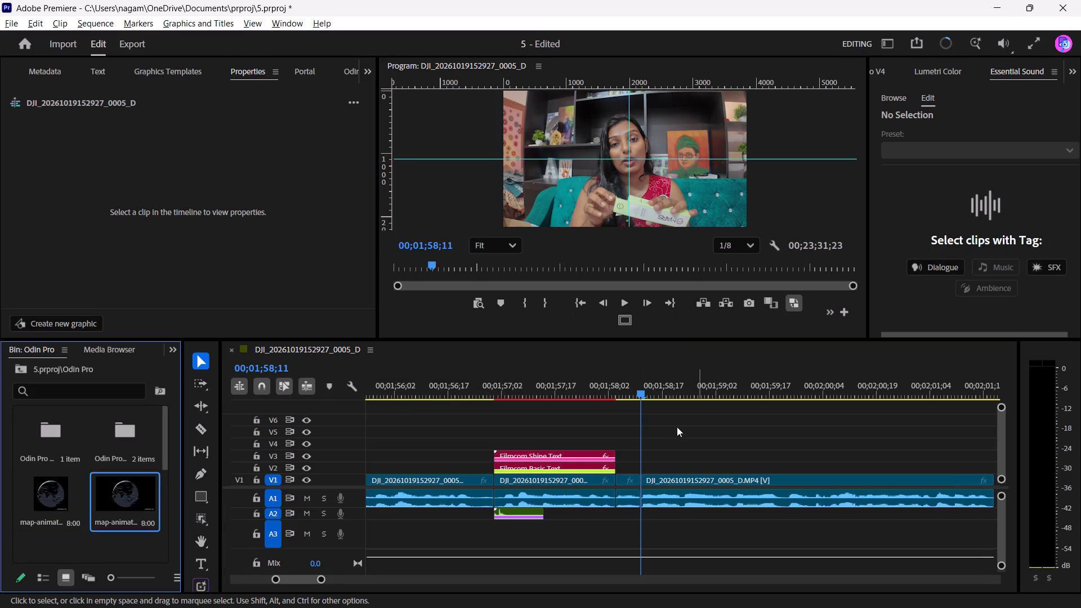
drag(120, 501, 638, 467)
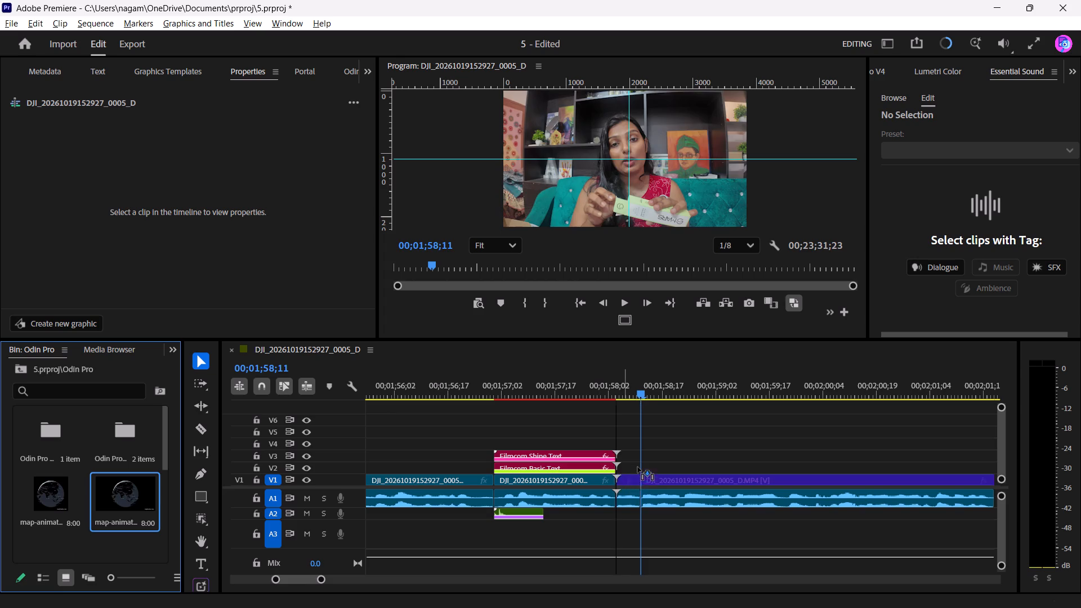
drag(638, 467, 641, 464)
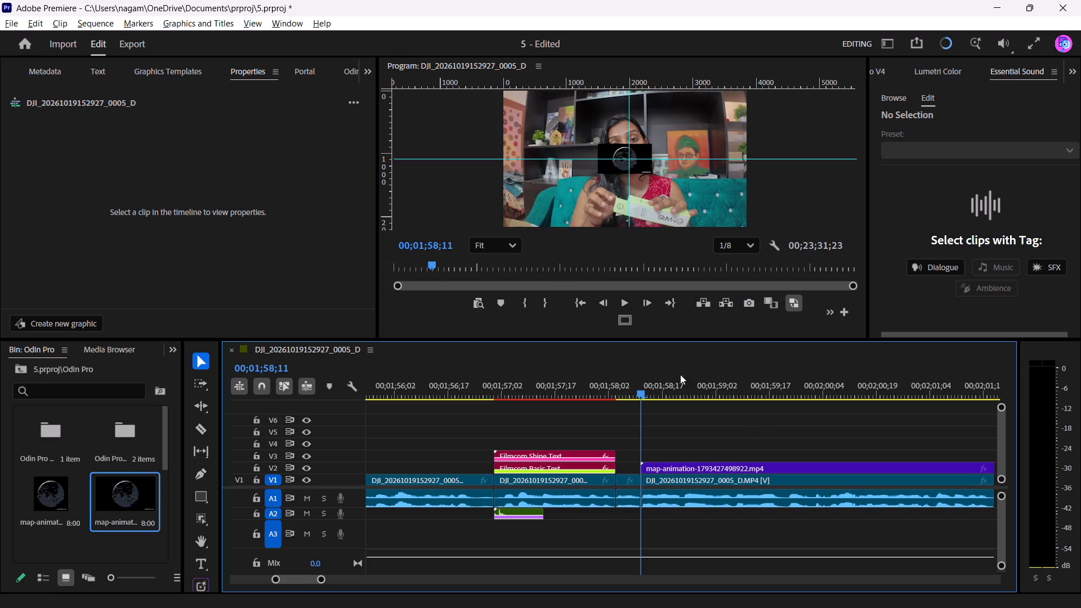
Fit the new map clip to the frame, preview it, and enlarge it to 773% scale.
right_click(681, 465)
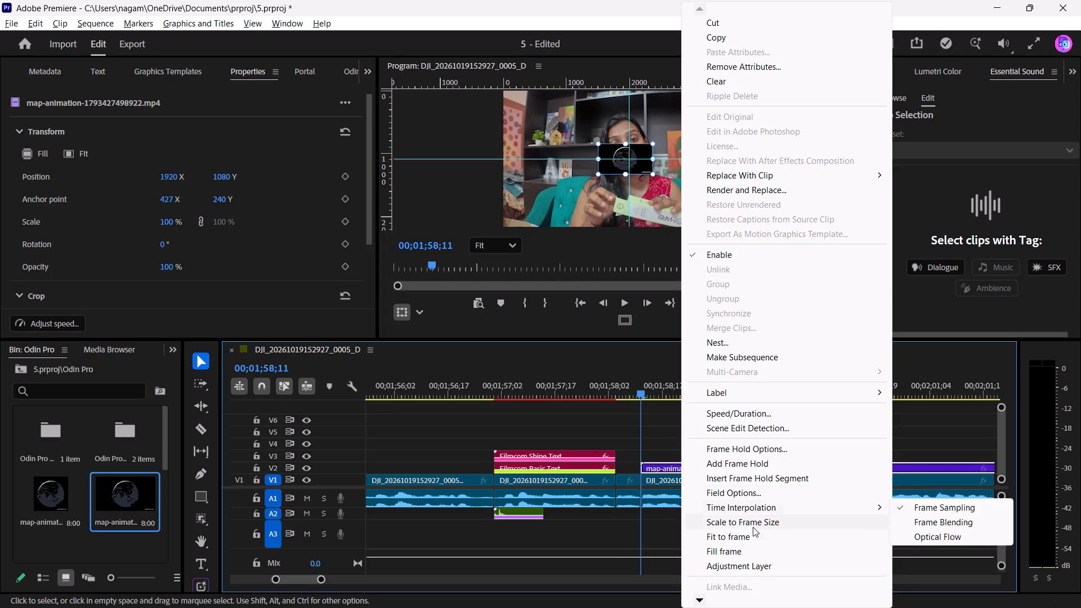
click(747, 530)
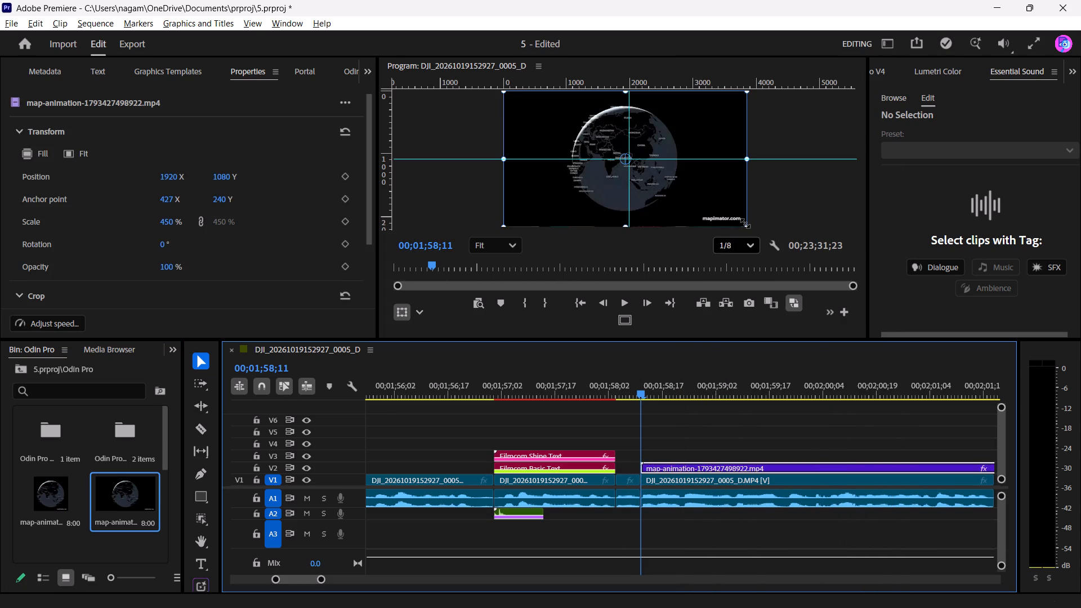
drag(745, 223, 762, 231)
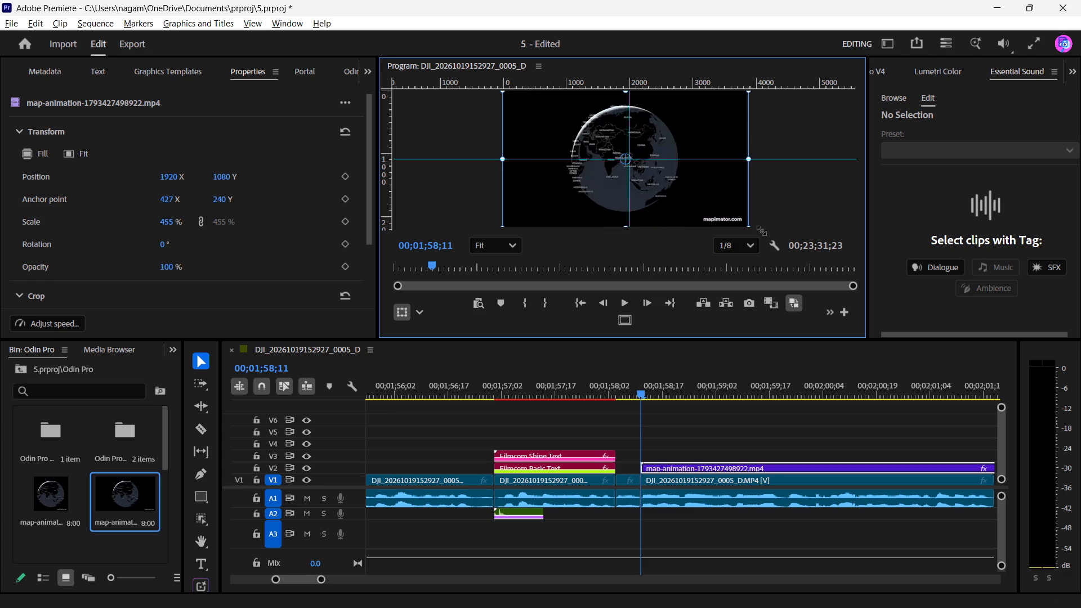
drag(762, 231, 770, 242)
click(639, 395)
key(space)
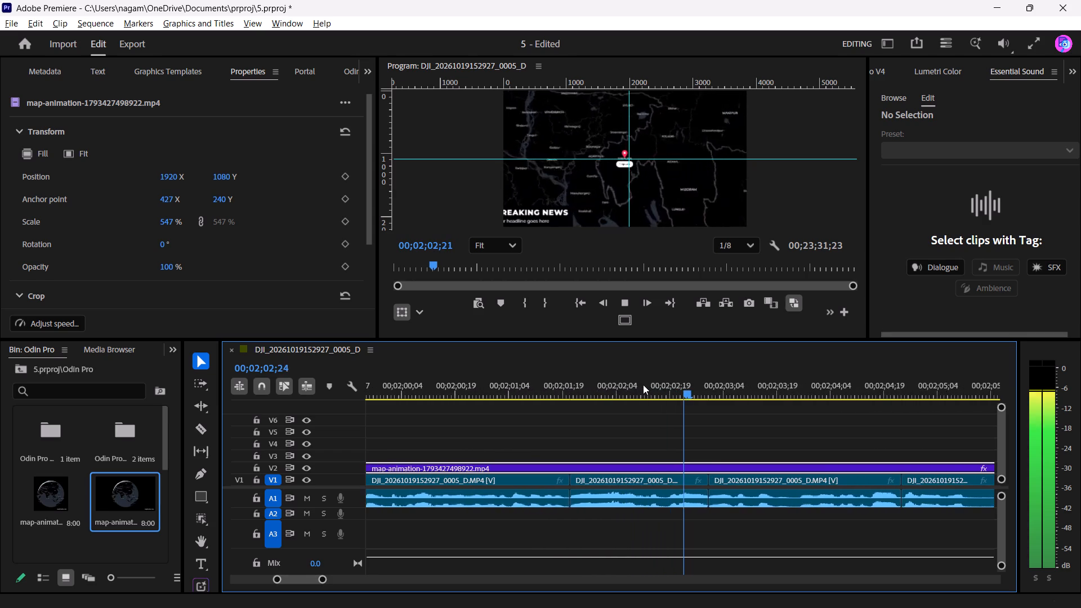
key(space)
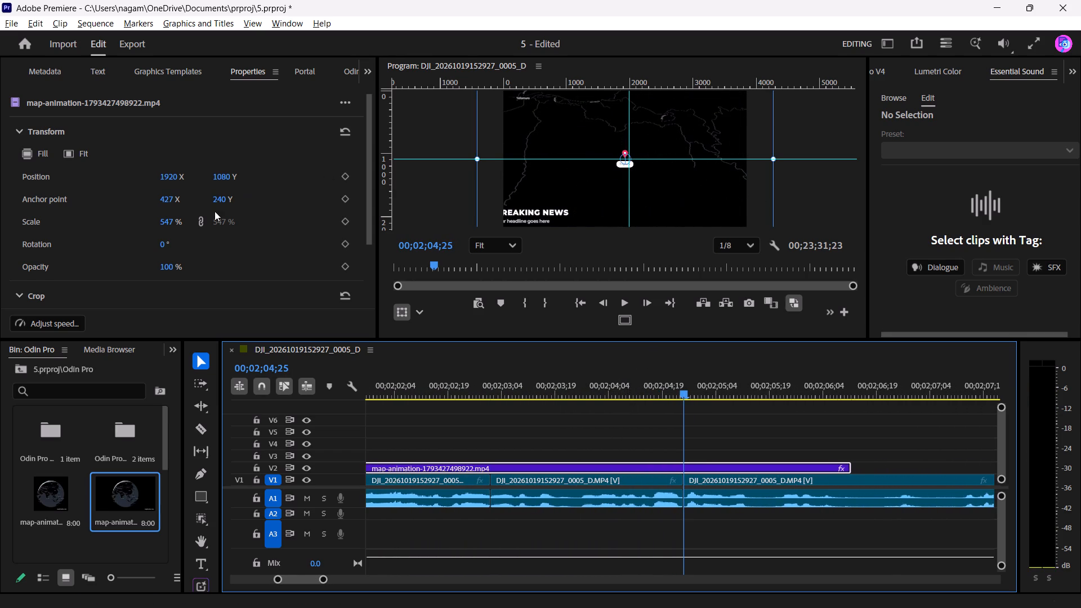
drag(171, 222, 275, 229)
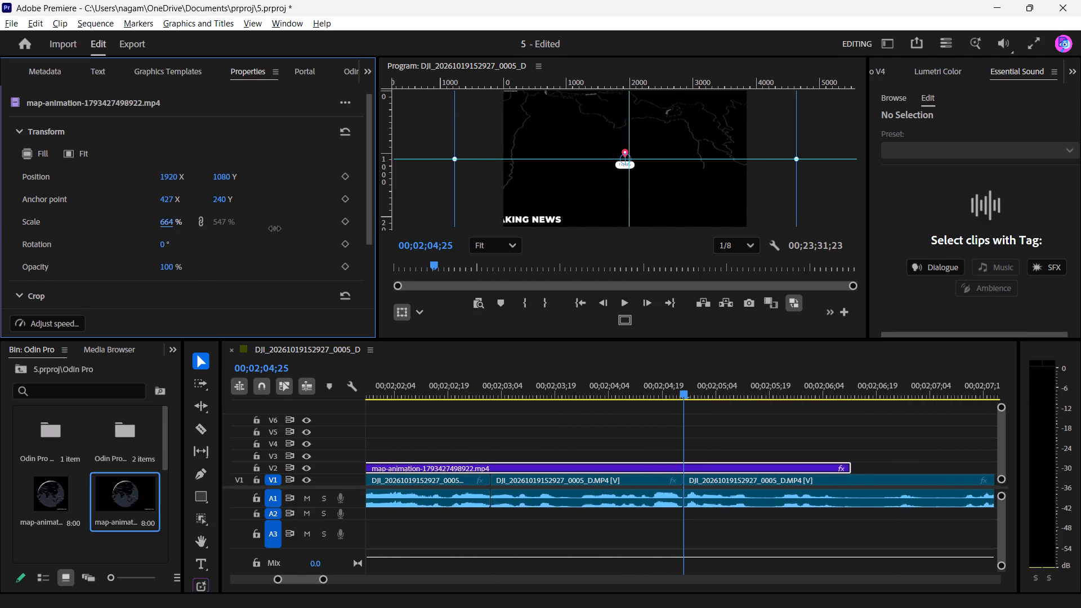
drag(275, 229, 345, 235)
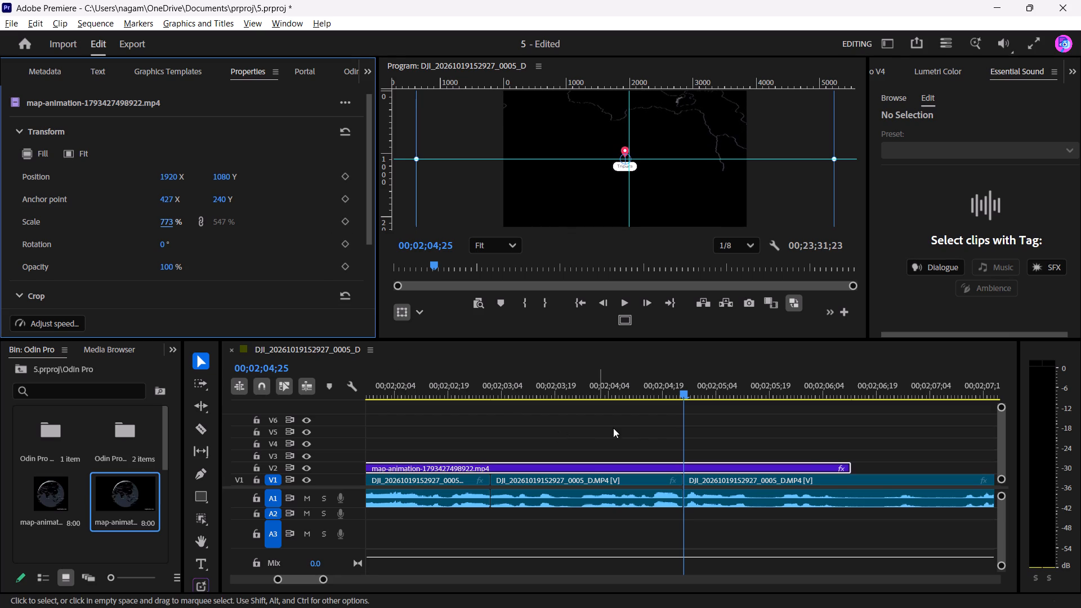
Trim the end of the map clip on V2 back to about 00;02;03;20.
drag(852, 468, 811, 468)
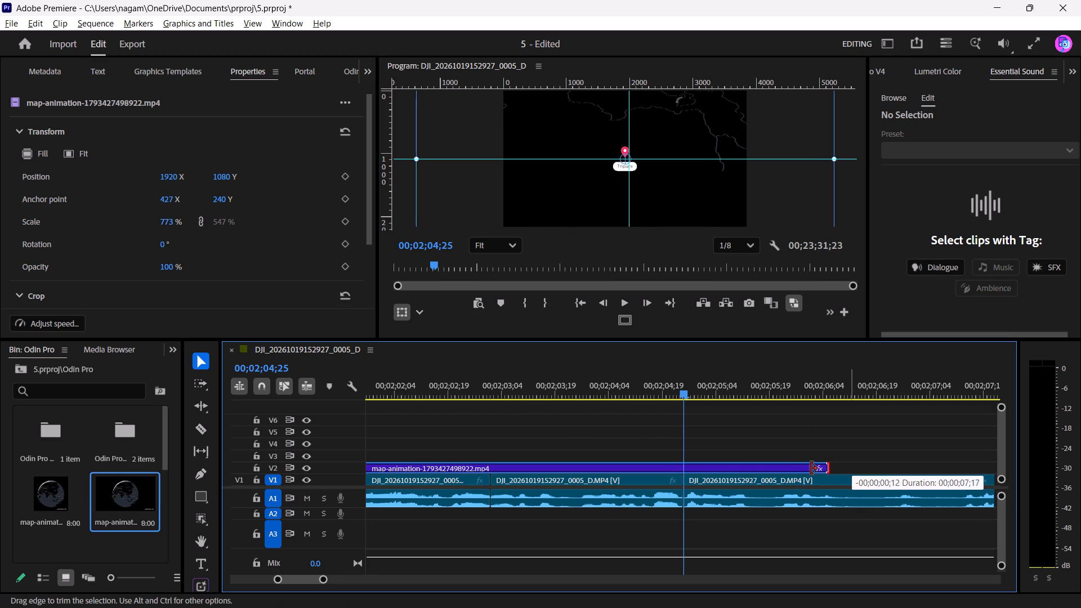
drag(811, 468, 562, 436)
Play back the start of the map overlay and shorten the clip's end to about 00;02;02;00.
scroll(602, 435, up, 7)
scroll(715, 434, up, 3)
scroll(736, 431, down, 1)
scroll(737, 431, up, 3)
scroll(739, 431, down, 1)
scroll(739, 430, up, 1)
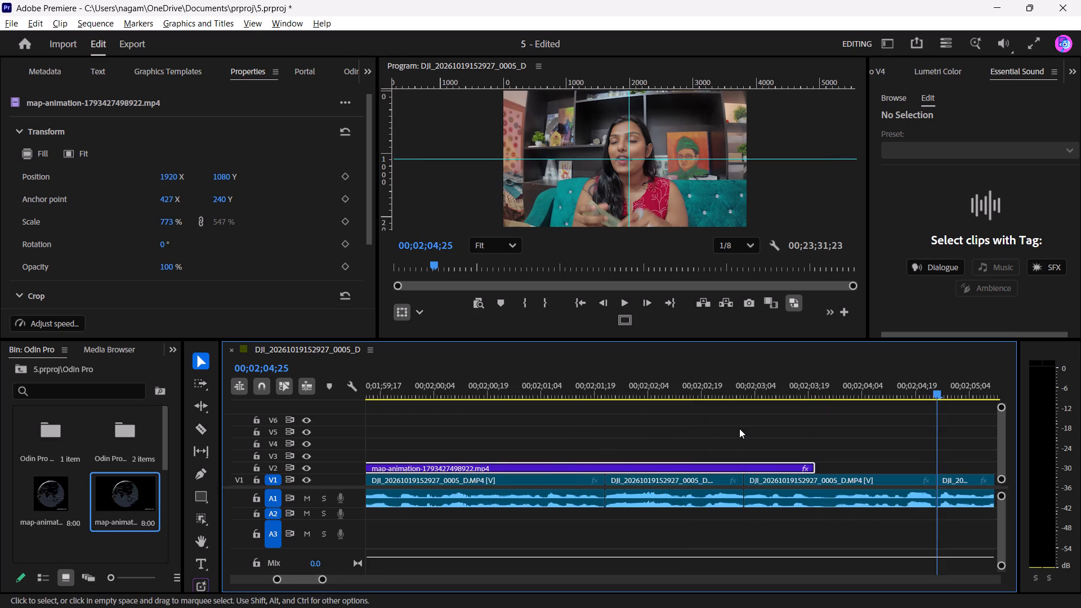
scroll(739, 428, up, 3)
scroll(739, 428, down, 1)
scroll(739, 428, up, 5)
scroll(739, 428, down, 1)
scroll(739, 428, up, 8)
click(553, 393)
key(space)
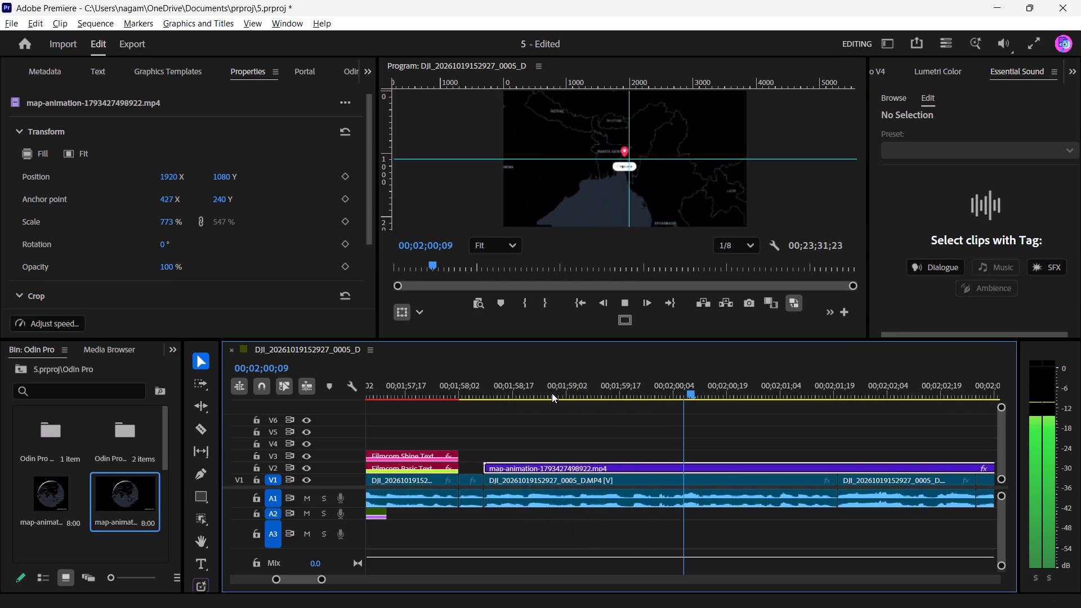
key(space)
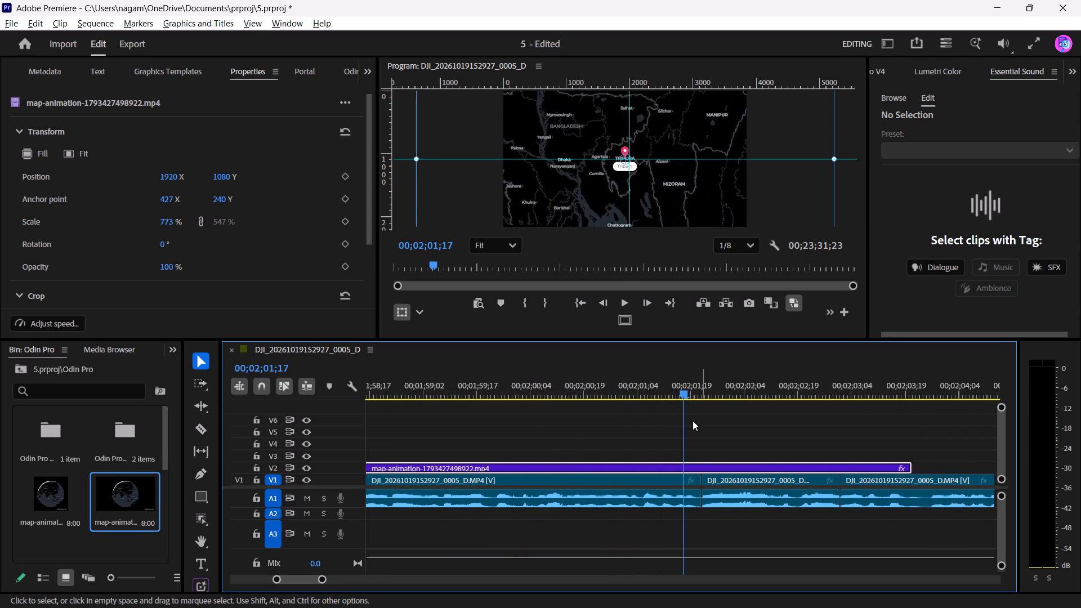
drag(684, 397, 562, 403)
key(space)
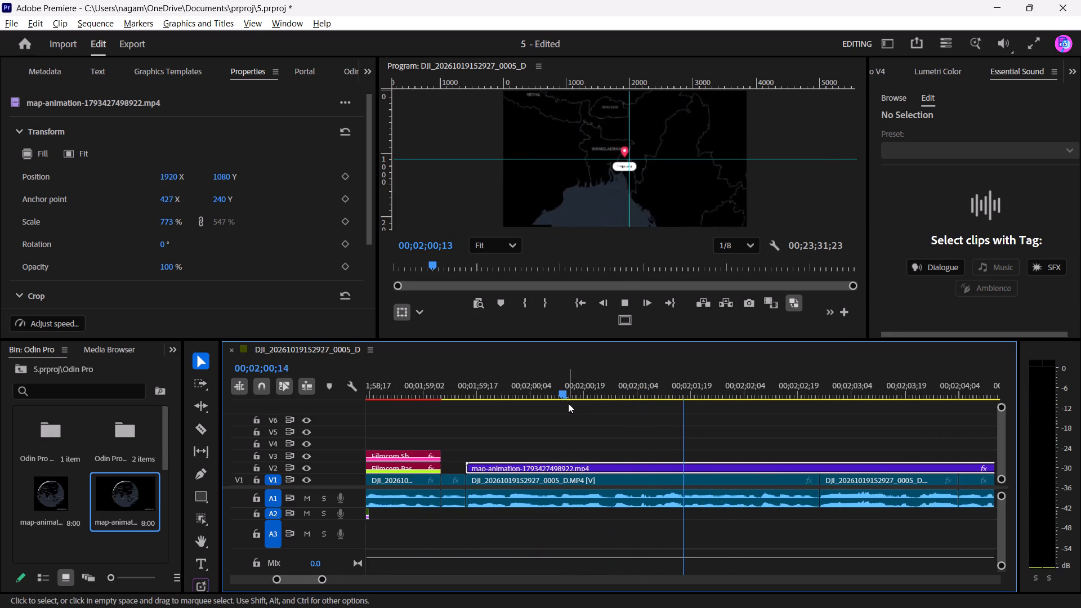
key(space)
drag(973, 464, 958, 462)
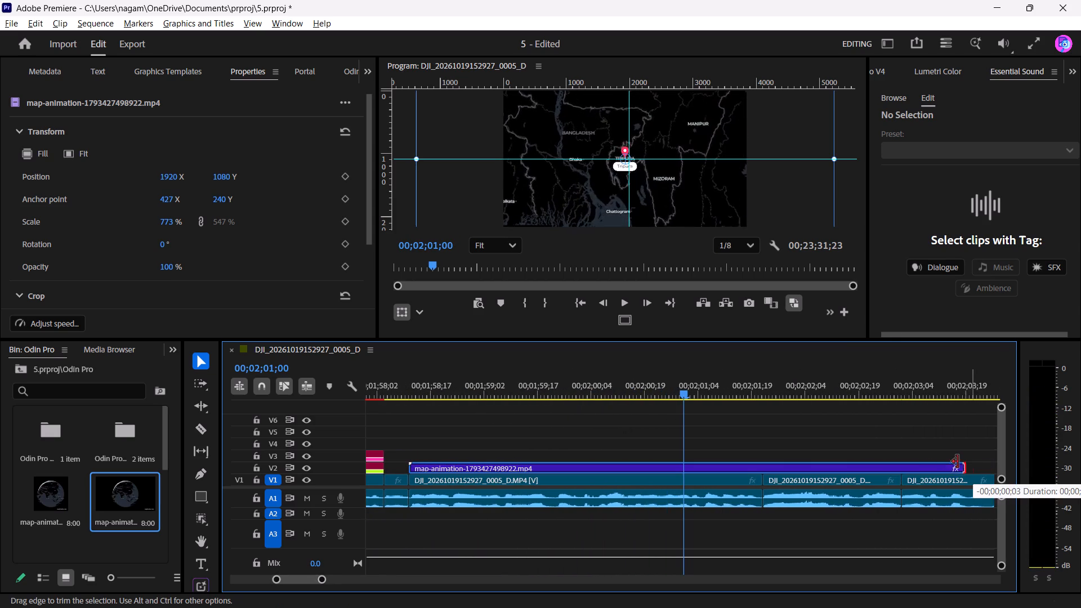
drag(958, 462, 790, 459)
Replay the map overlay against the speech to find where the map should cut back to the speaker.
click(409, 383)
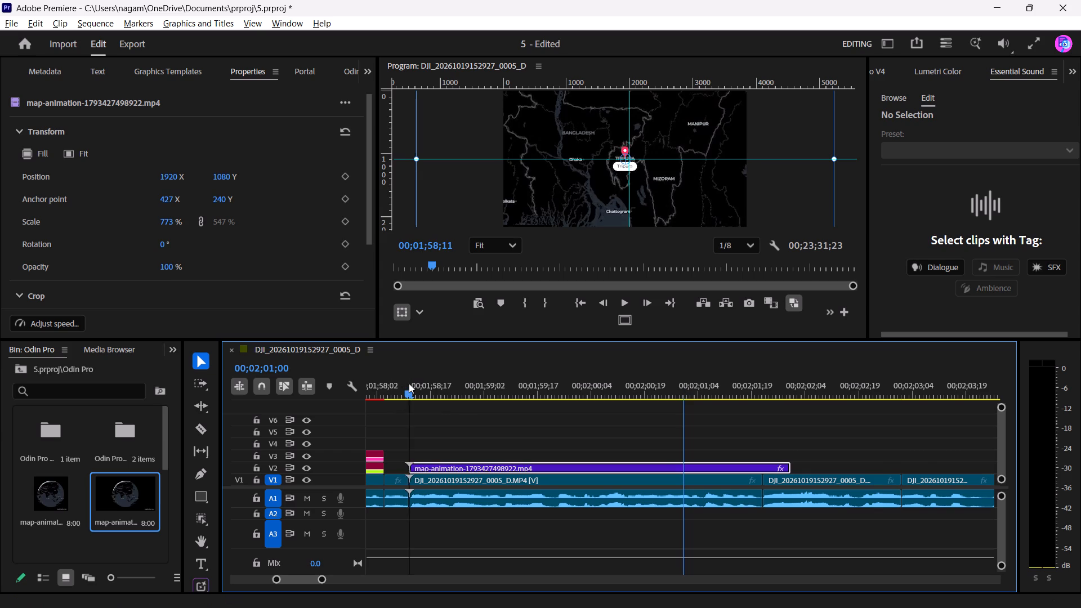
key(space)
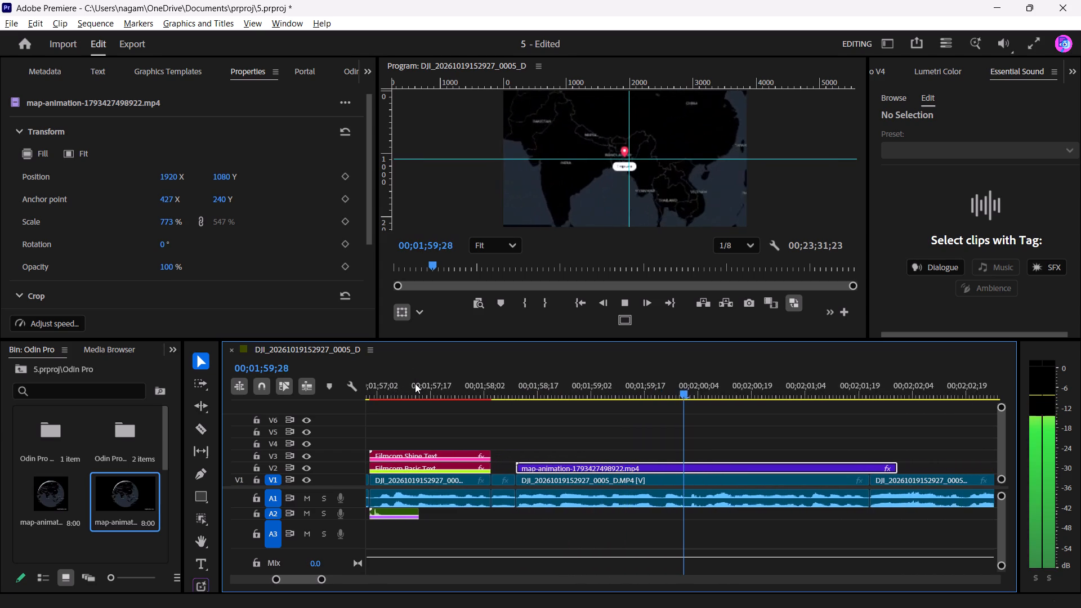
key(space)
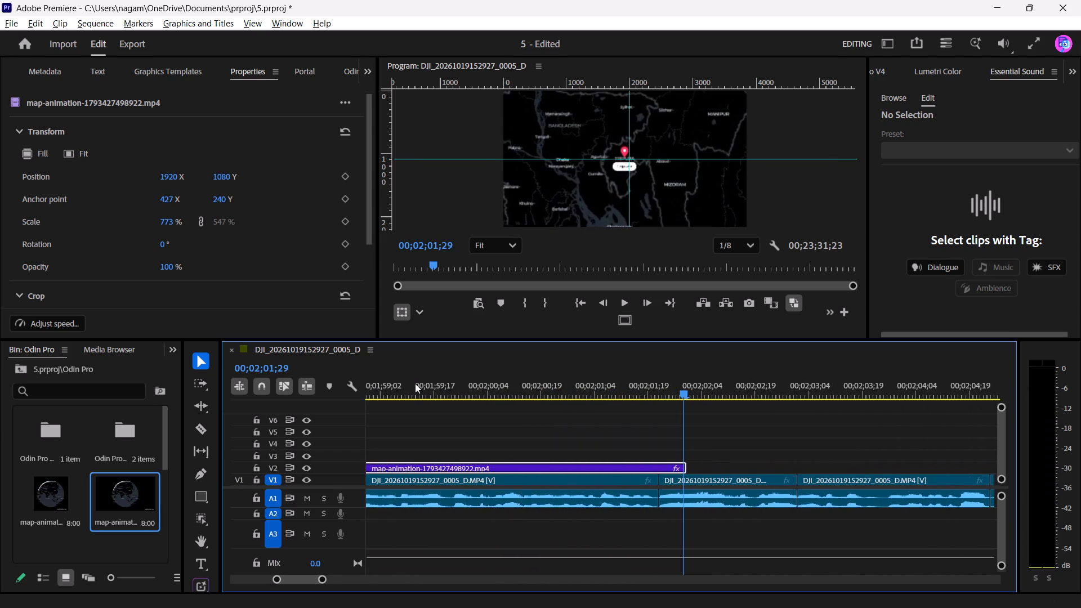
click(526, 389)
key(space)
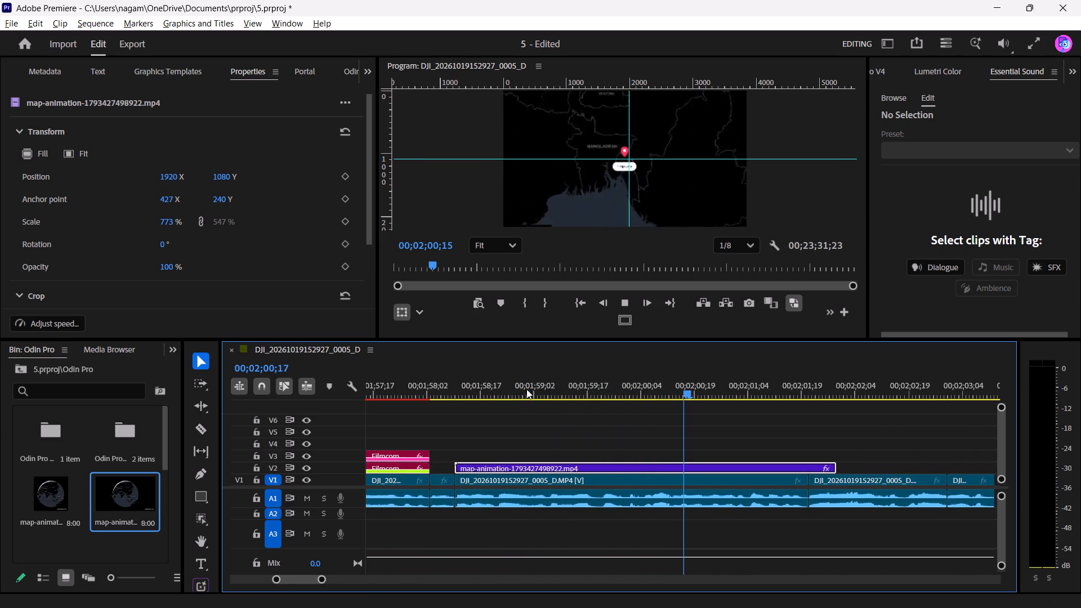
key(space)
click(568, 387)
key(space)
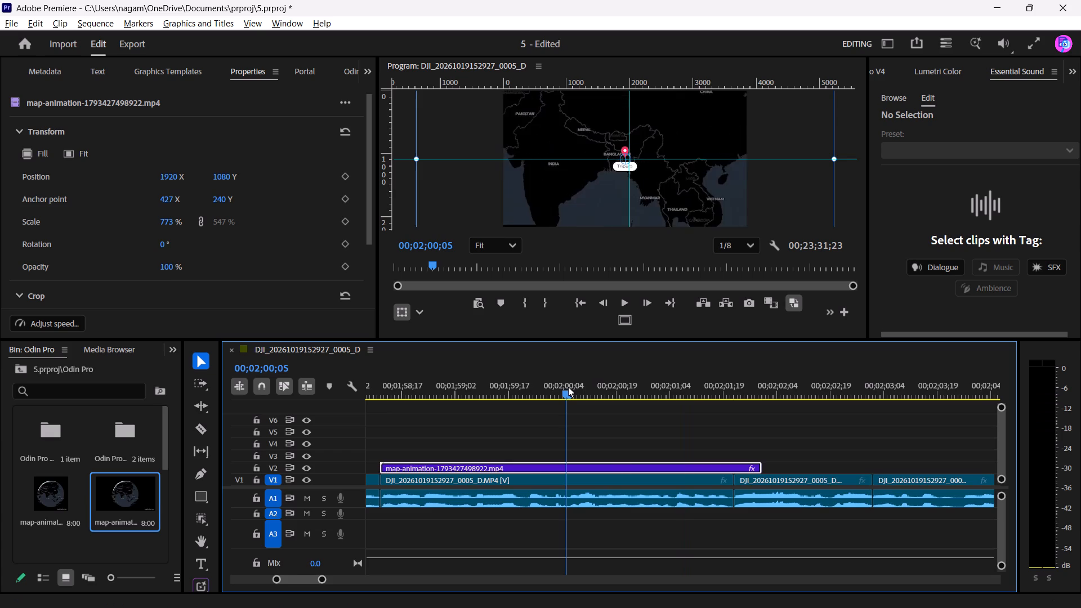
key(space)
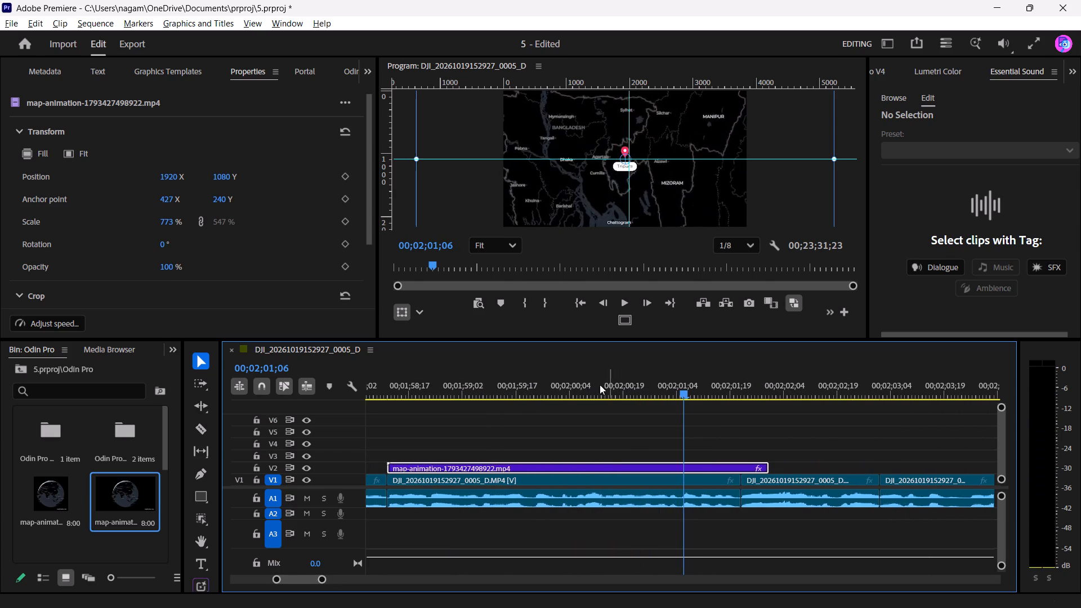
click(612, 379)
key(space)
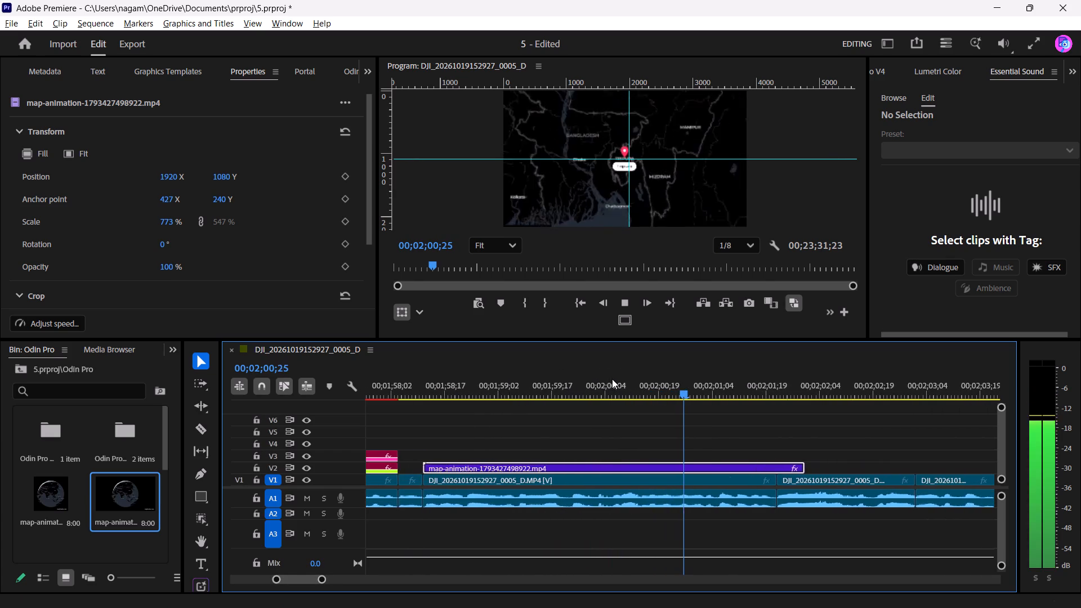
click(612, 379)
key(space)
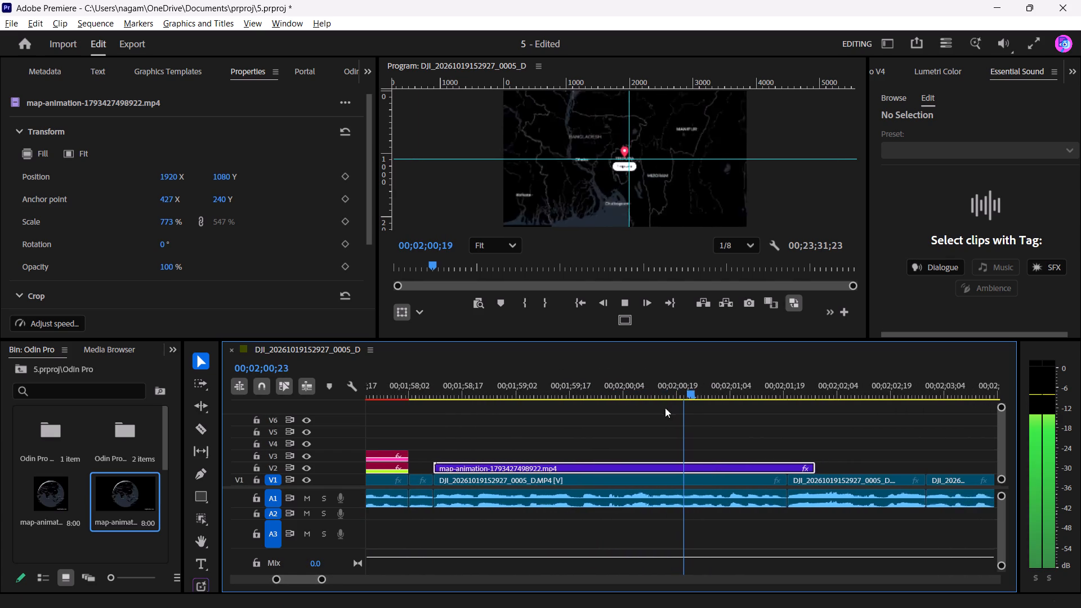
key(space)
Split the V2 map clip at 00;02;00;15 and delete the part after the cut.
double_click(614, 388)
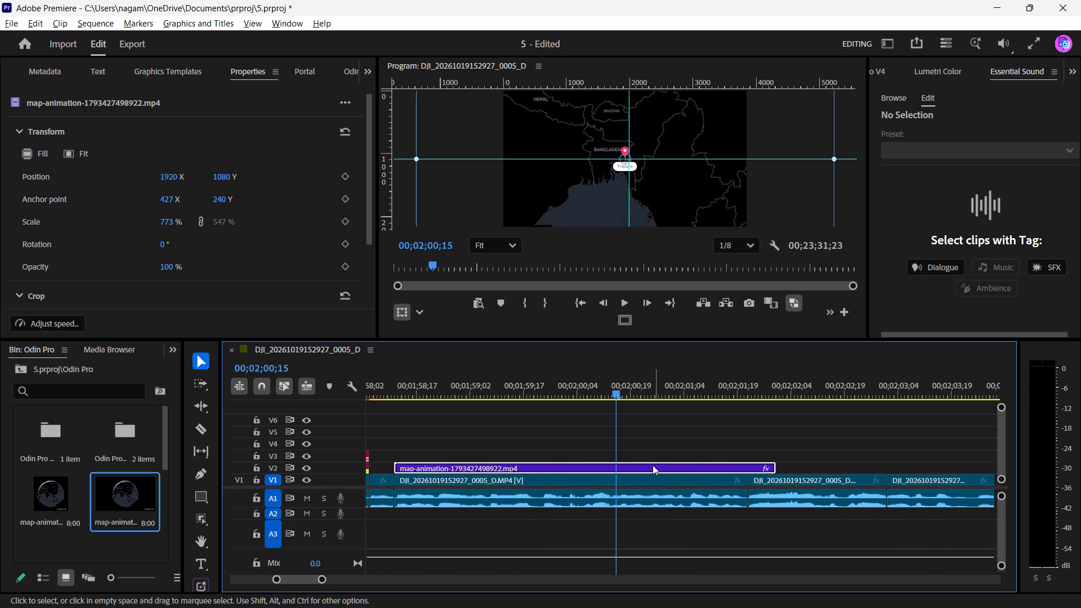
ctrl+click(647, 465)
key(ctrl+b)
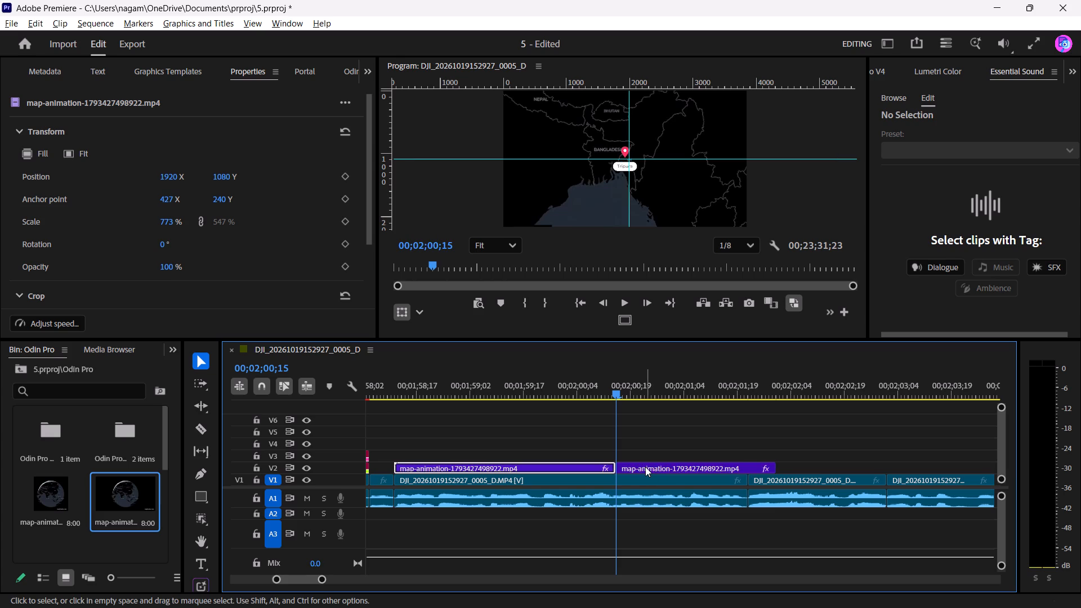
click(645, 466)
key(z)
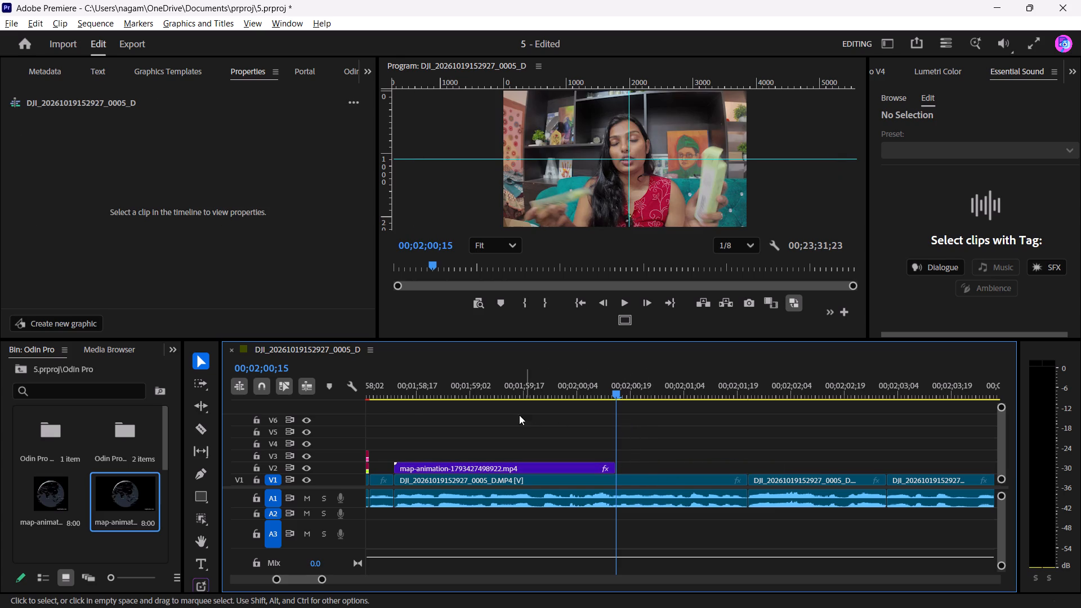
Replay the shortened map overlay on V2 from its start to check the cut back to the speaker.
click(396, 392)
key(space)
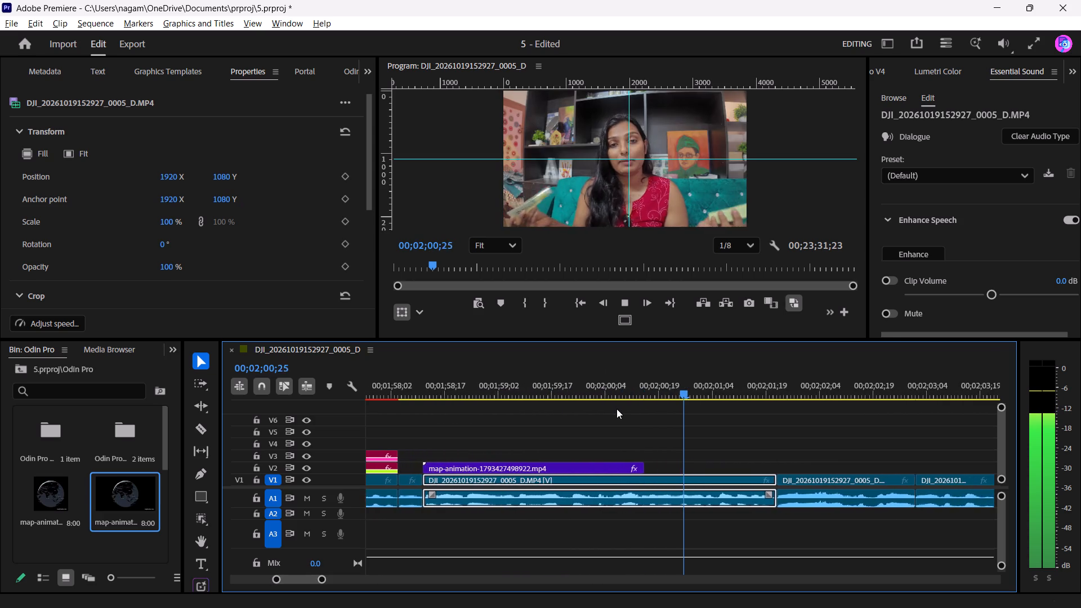
key(space)
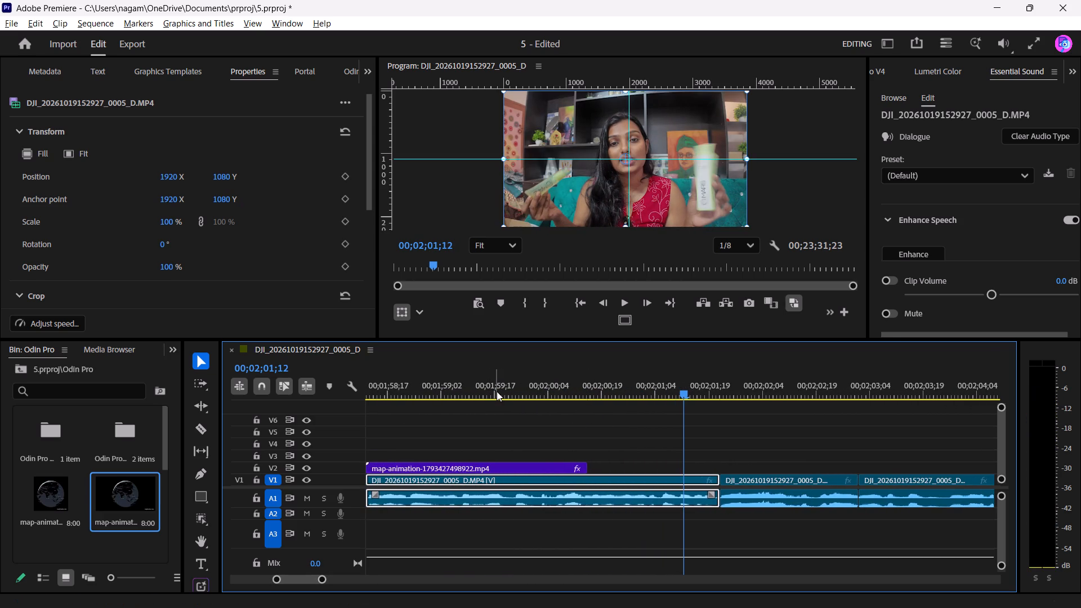
click(488, 391)
key(space)
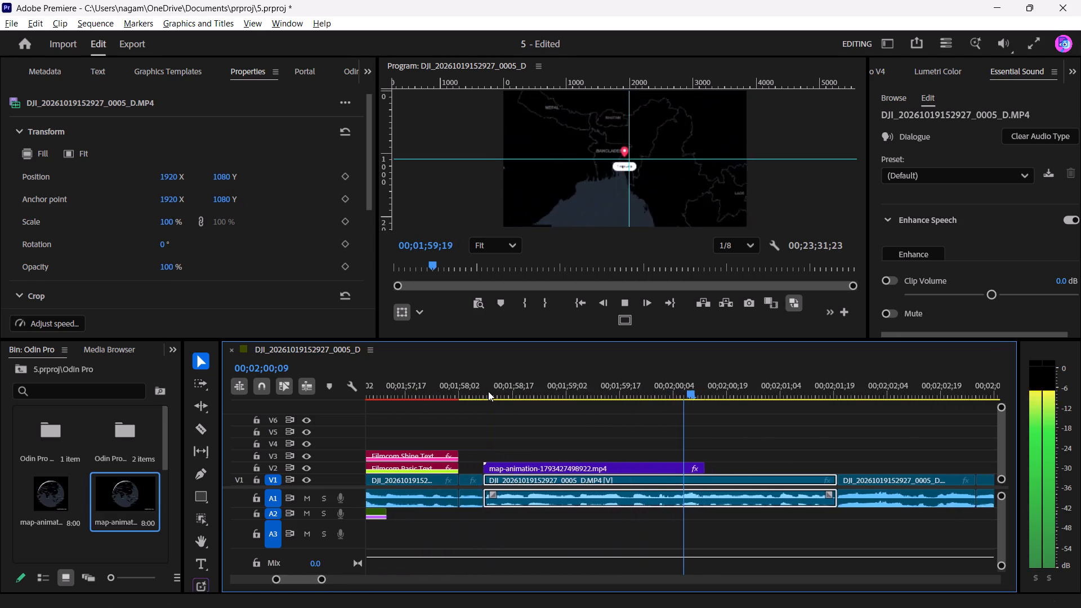
key(space)
scroll(614, 406, up, 5)
scroll(614, 405, down, 5)
scroll(614, 405, up, 1)
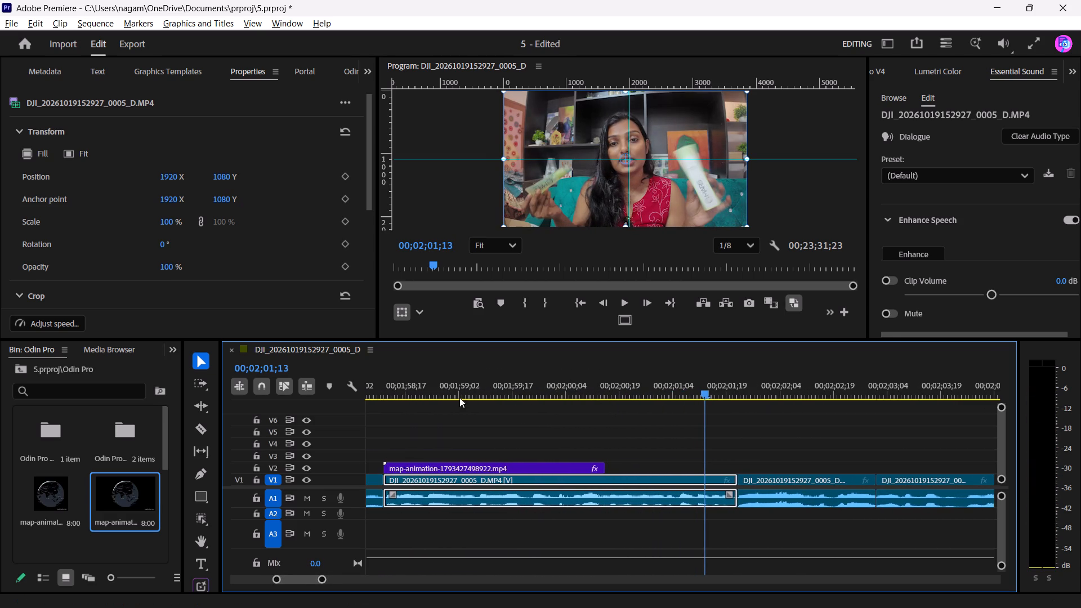
click(394, 394)
drag(394, 394, 367, 399)
click(379, 398)
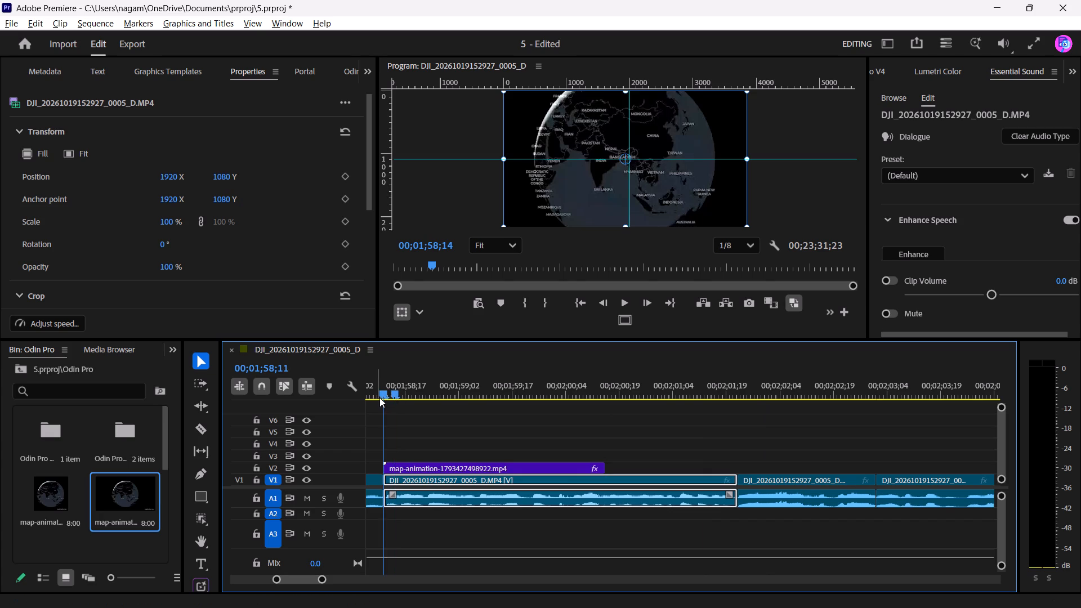
key(space)
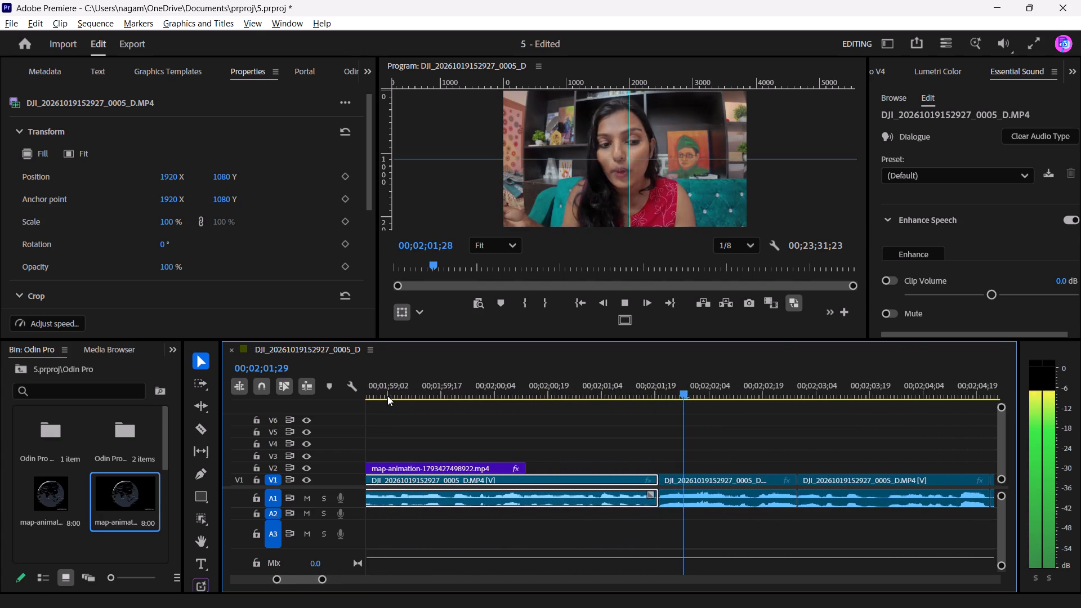
key(space)
Preview the map overlay in full screen from about 00;01;58;12 through the return to the speaker.
alt+scroll(544, 404, down, 10)
alt+scroll(544, 404, up, 1)
alt+scroll(544, 404, down, 4)
click(479, 397)
key(space)
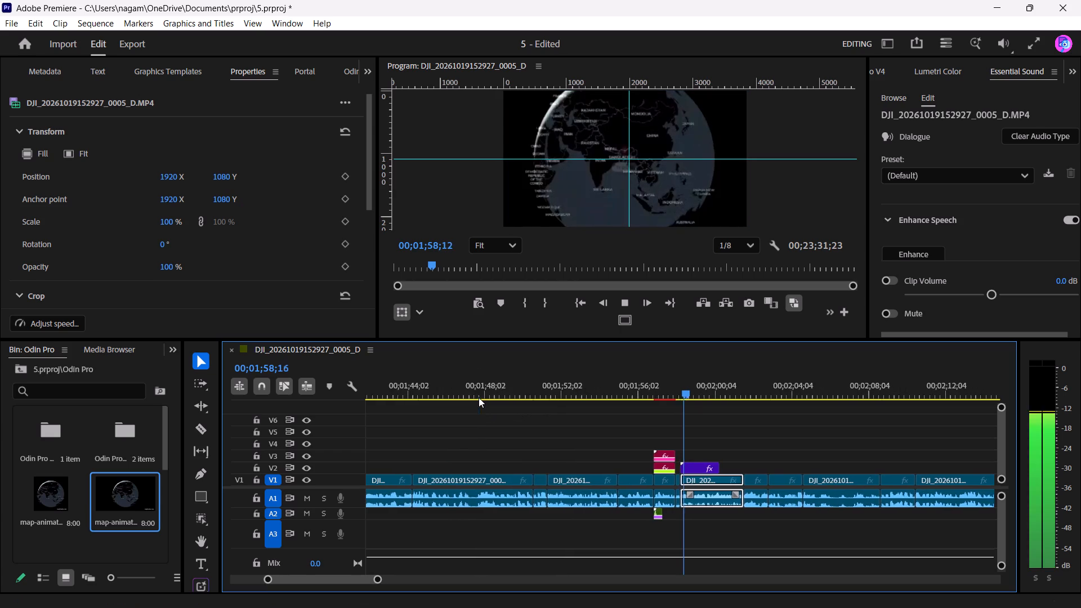
key(space)
click(1033, 46)
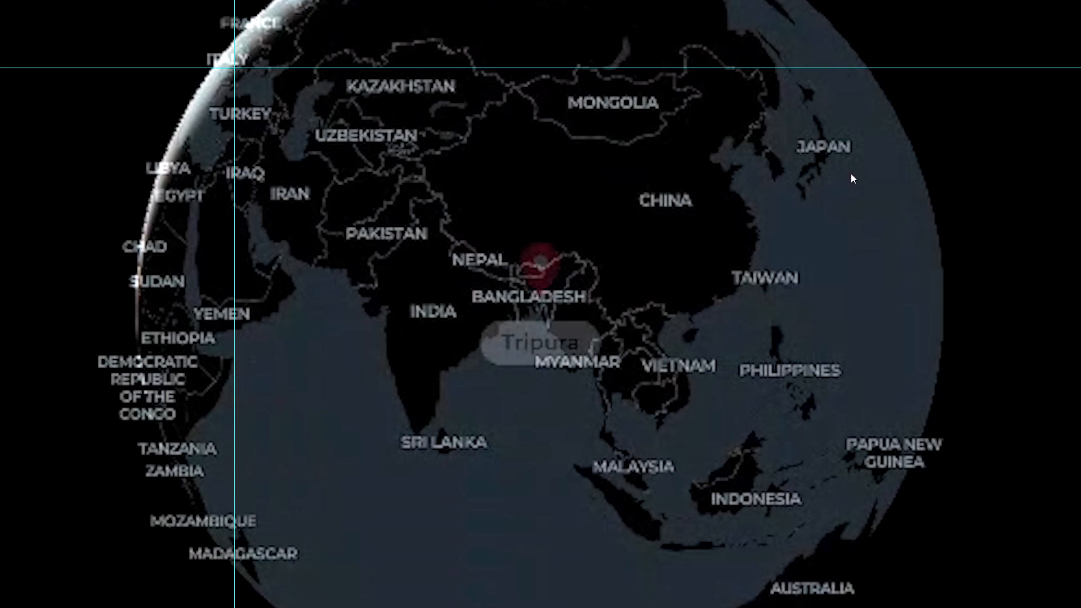
key(space)
key(space)
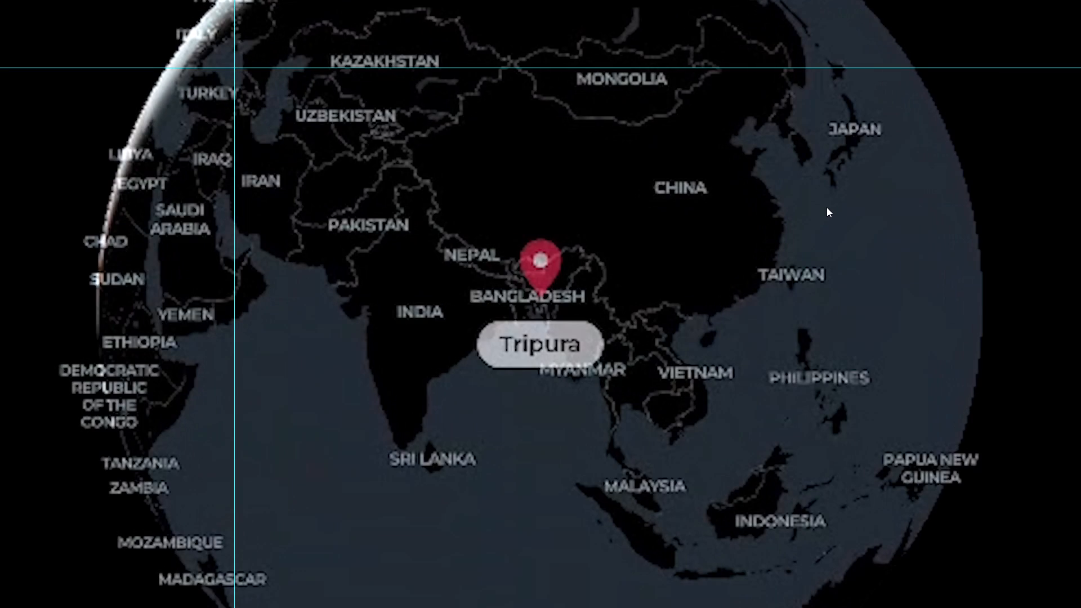
key(space)
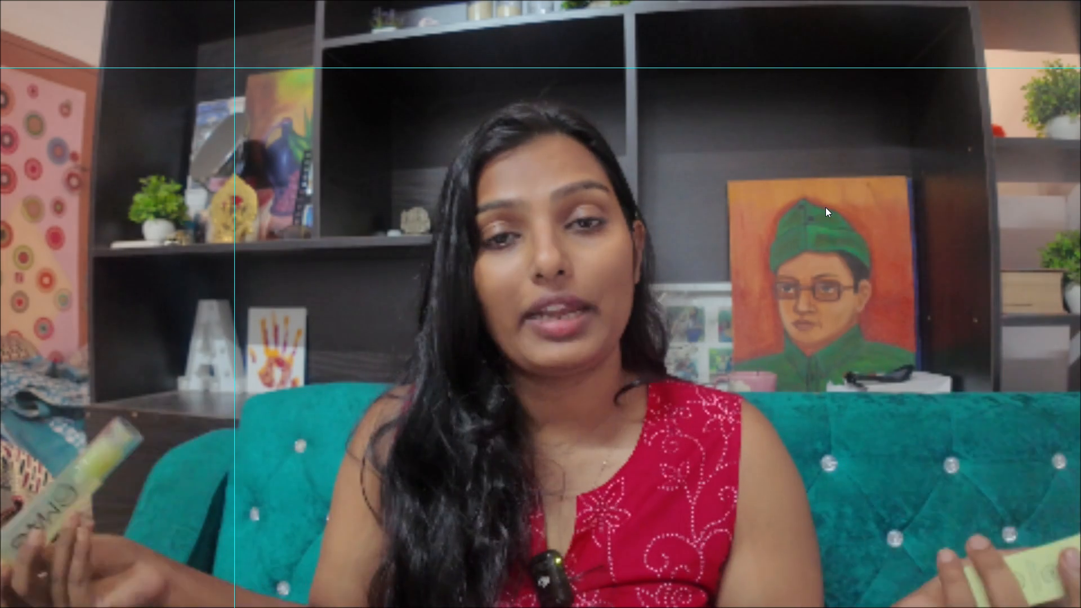
key(space)
key(Escape)
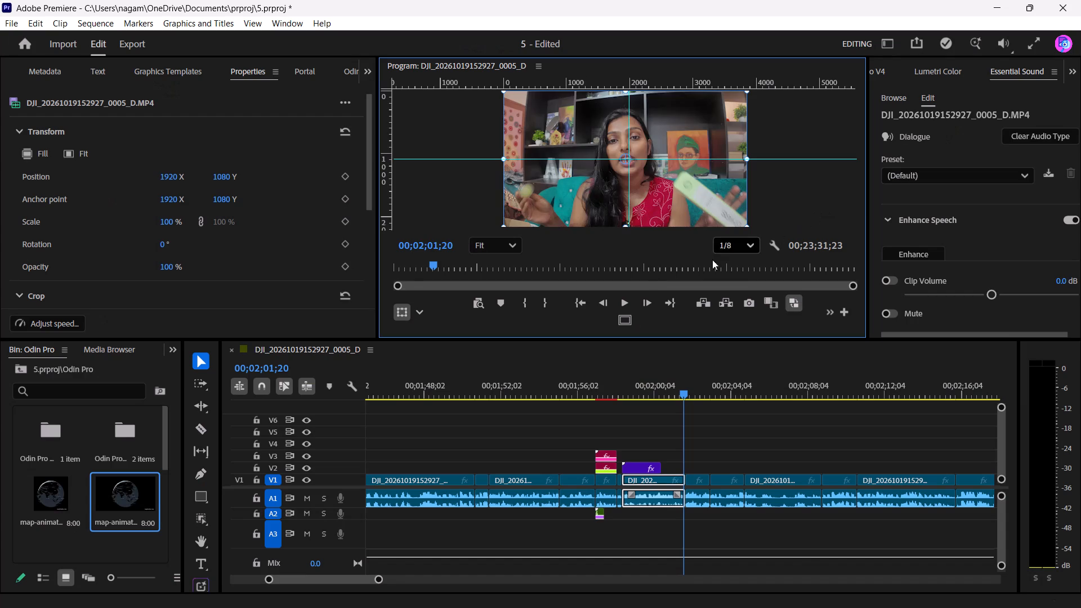
Review the talking-head footage after the map overlay, playing on from about 00;02;01;20.
alt+scroll(638, 454, down, 3)
alt+scroll(638, 454, up, 4)
alt+scroll(638, 454, down, 8)
alt+scroll(638, 449, up, 3)
alt+scroll(636, 446, down, 10)
alt+scroll(635, 446, up, 1)
alt+scroll(635, 446, down, 3)
alt+scroll(635, 446, up, 1)
alt+scroll(635, 446, down, 3)
alt+scroll(635, 446, up, 4)
alt+scroll(635, 446, down, 5)
alt+scroll(635, 446, up, 2)
alt+scroll(635, 446, down, 1)
alt+scroll(635, 446, up, 1)
alt+scroll(635, 446, down, 1)
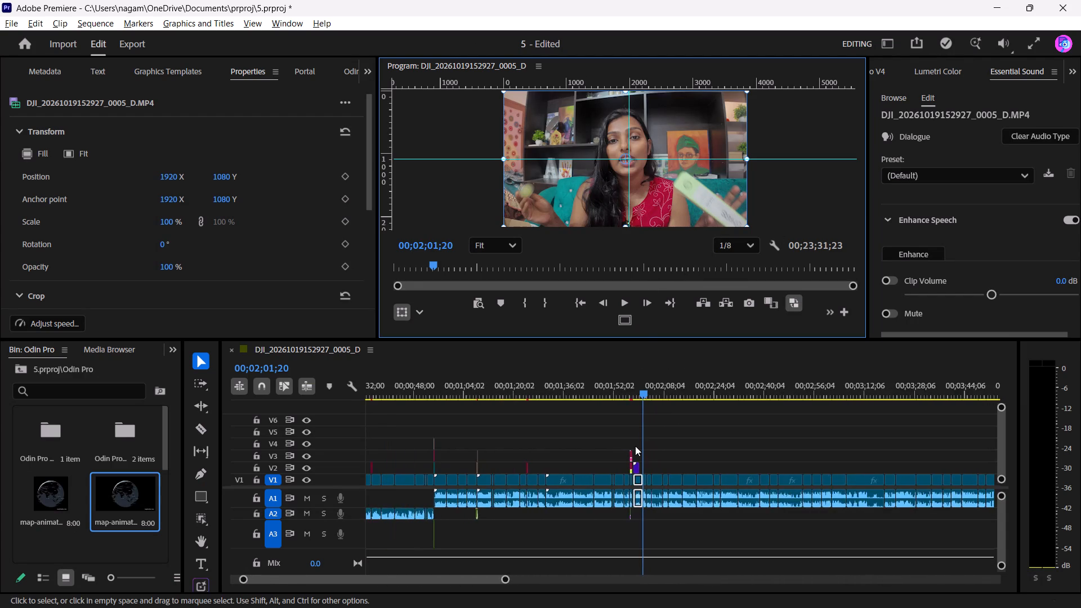
alt+scroll(635, 446, down, 6)
key(space)
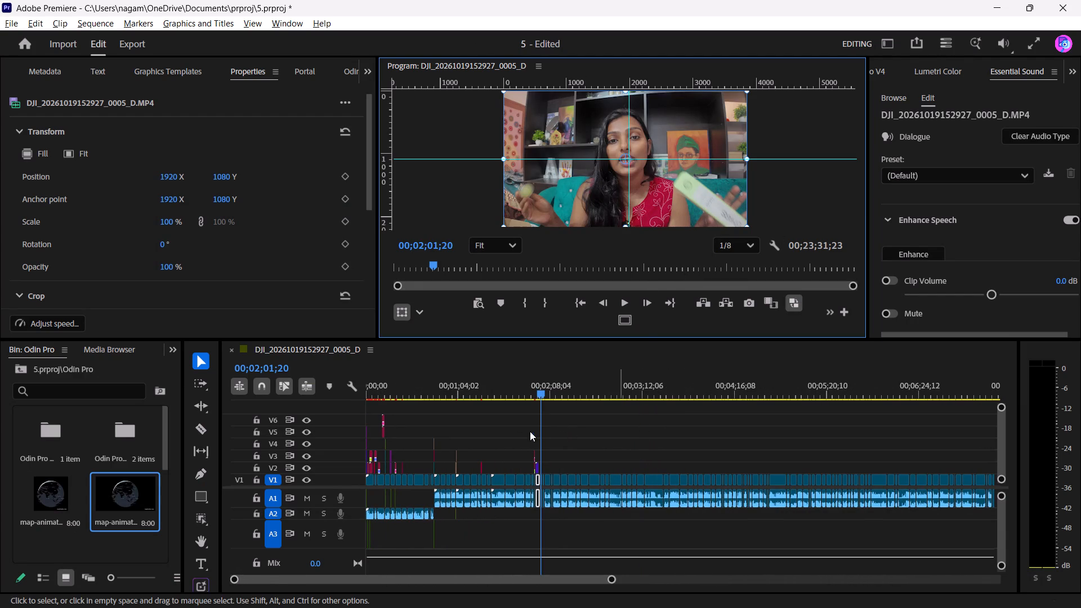
click(538, 421)
key(space)
alt+scroll(538, 421, up, 3)
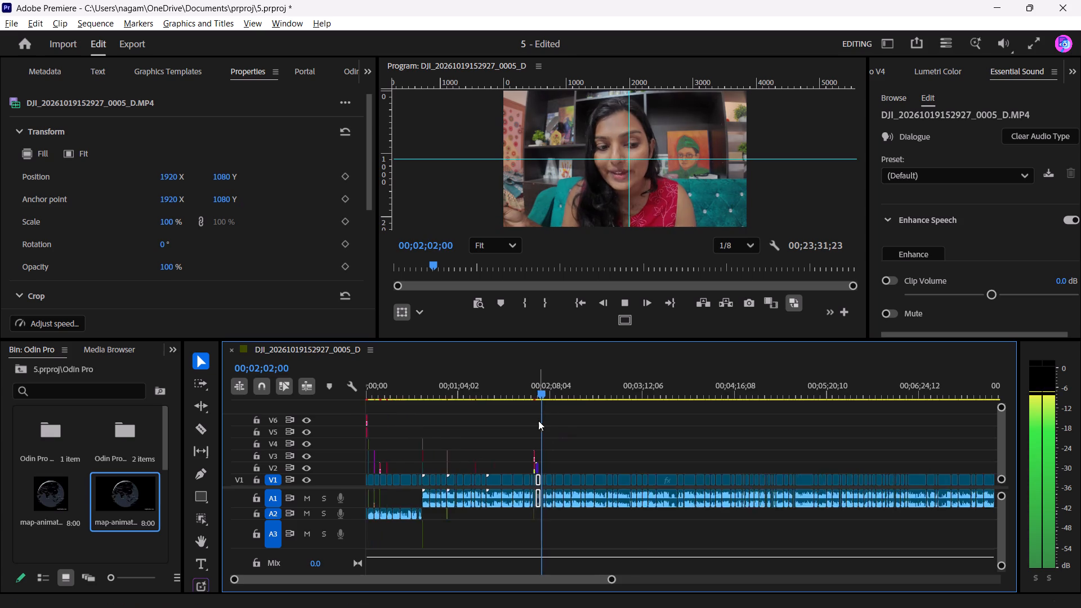
alt+scroll(538, 421, up, 3)
alt+scroll(538, 421, down, 1)
alt+scroll(538, 421, up, 5)
alt+scroll(538, 421, down, 2)
alt+scroll(538, 421, up, 9)
alt+scroll(538, 421, down, 1)
alt+scroll(538, 421, up, 5)
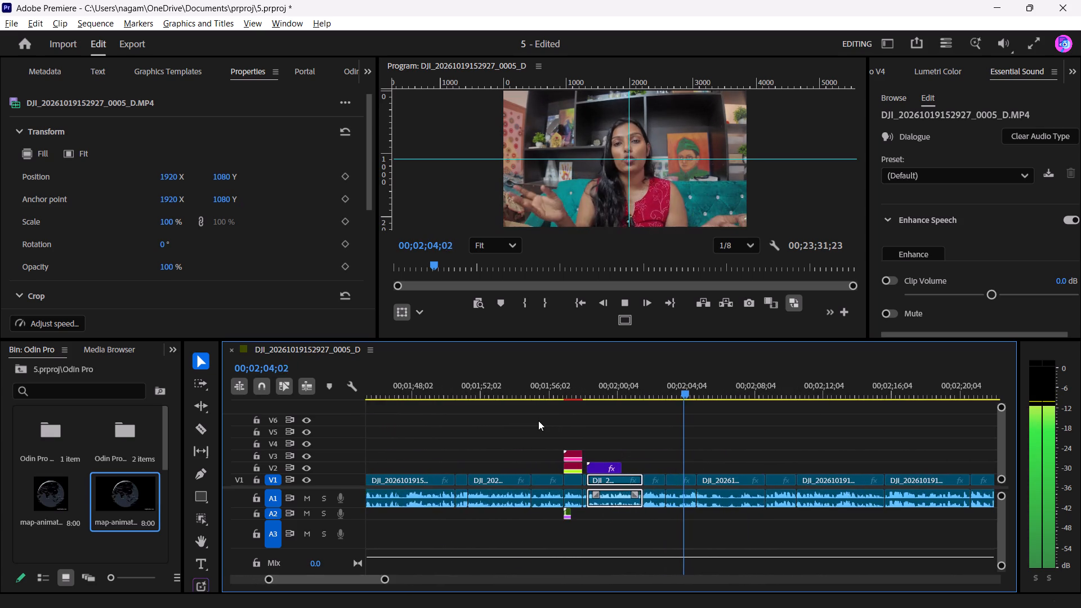
alt+scroll(538, 421, up, 3)
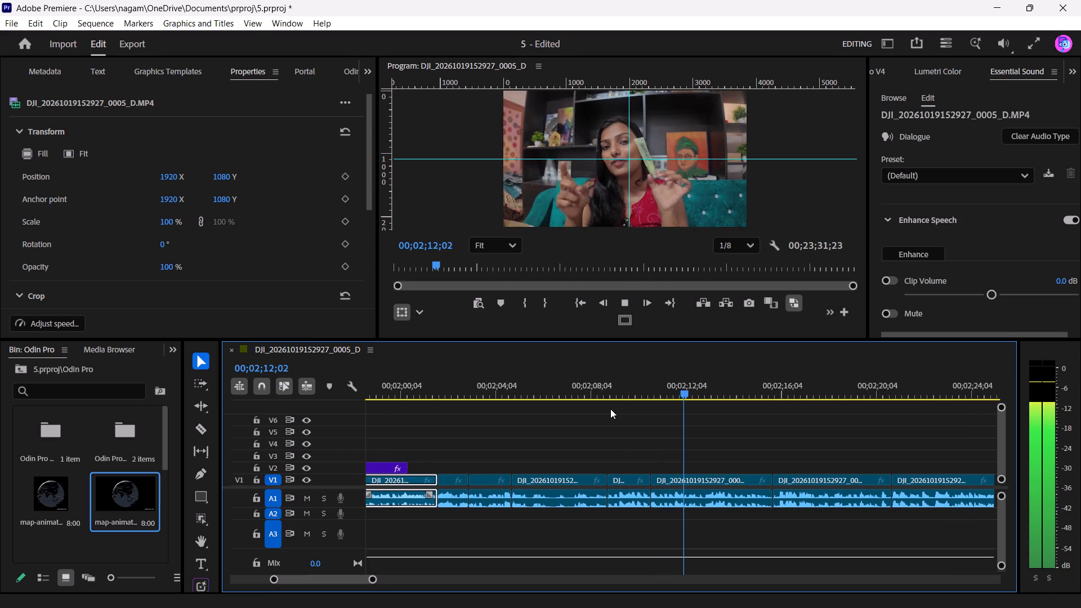
Stop playback, switch to Chrome and close the Mapimator map animation site, leaving without saving its changes.
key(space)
key(alt+Tab)
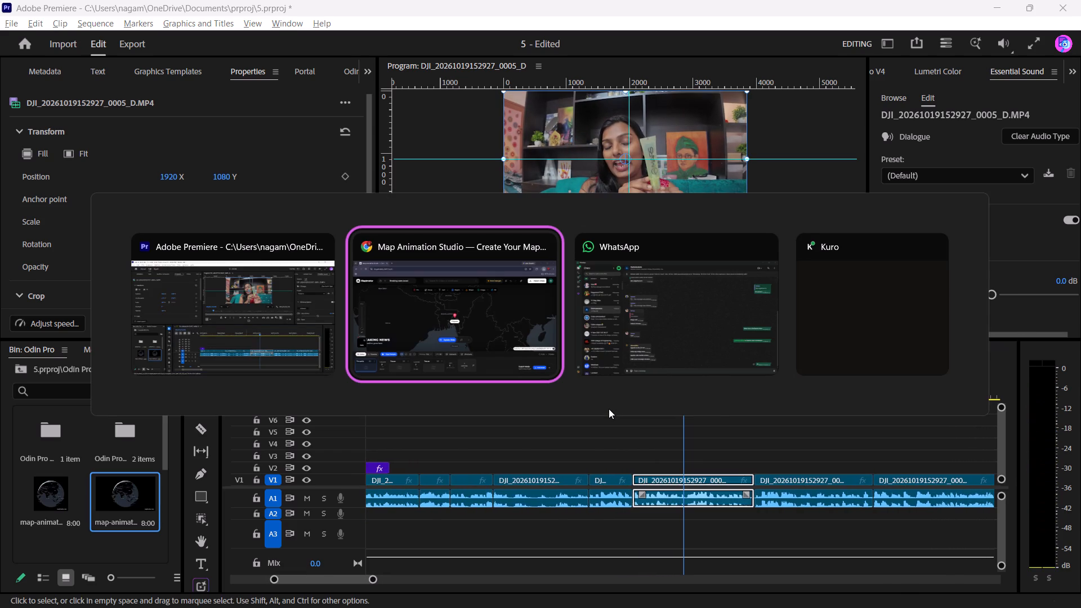
click(1080, 0)
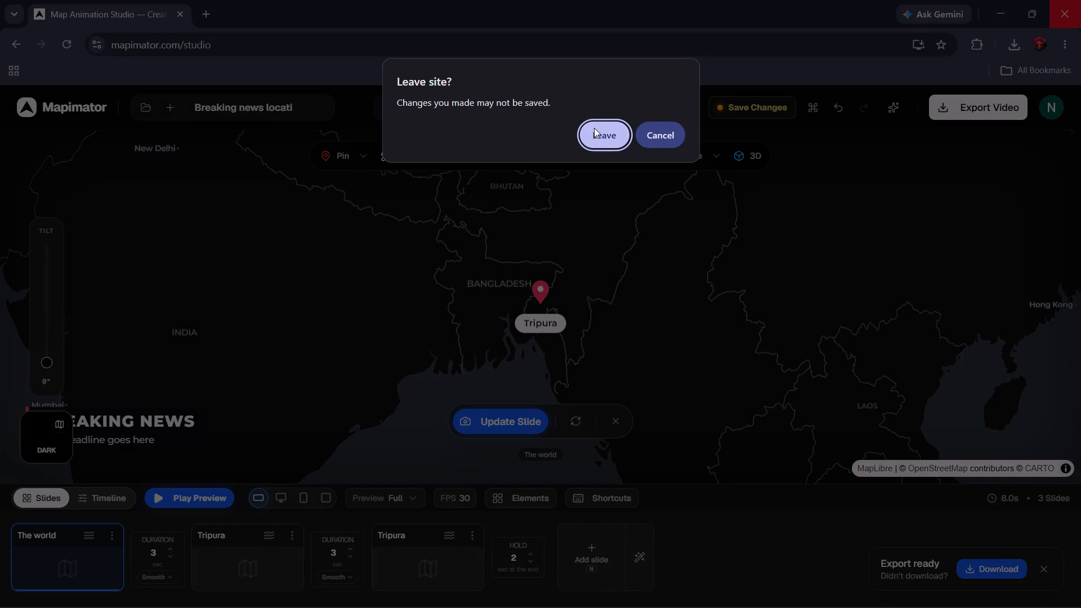
click(594, 128)
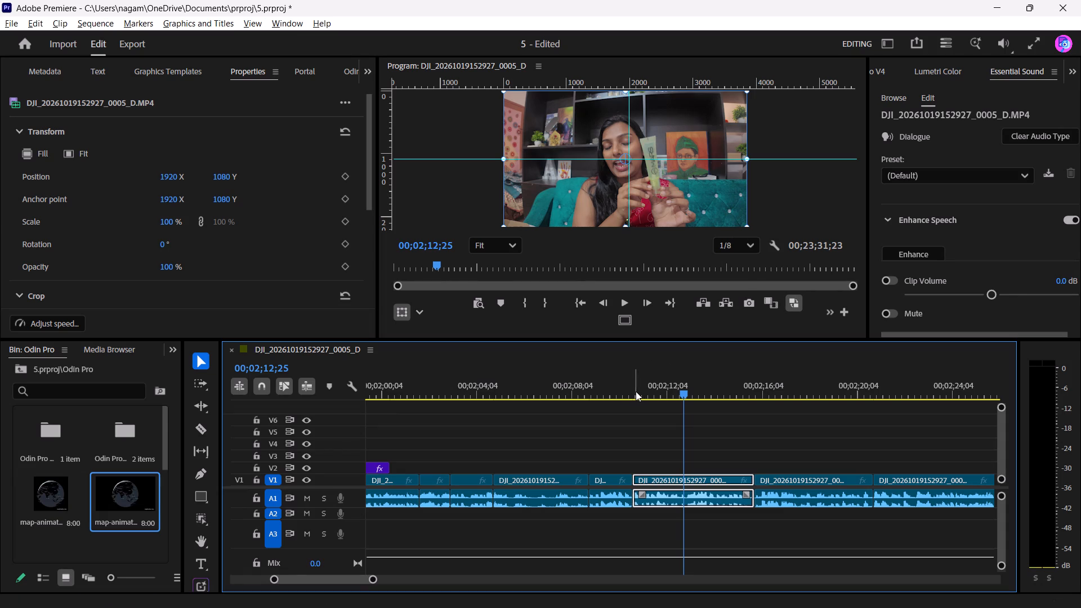